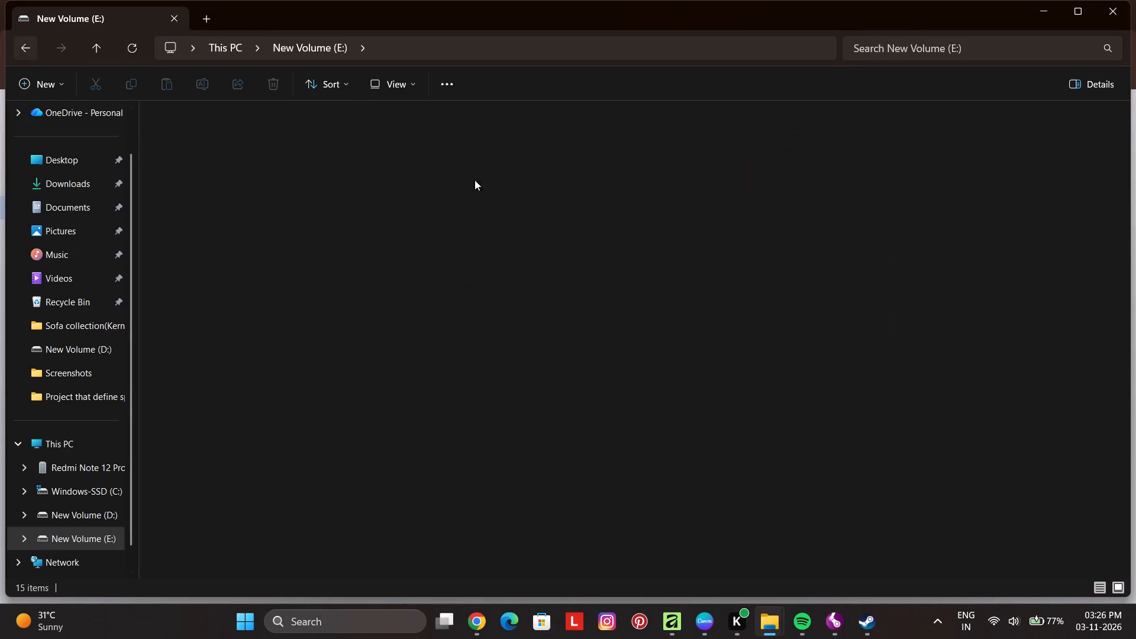
Open New Volume (D:) and extract the whole chandigarhflint archive into a chandigarhflint folder on that drive.
double_click(662, 160)
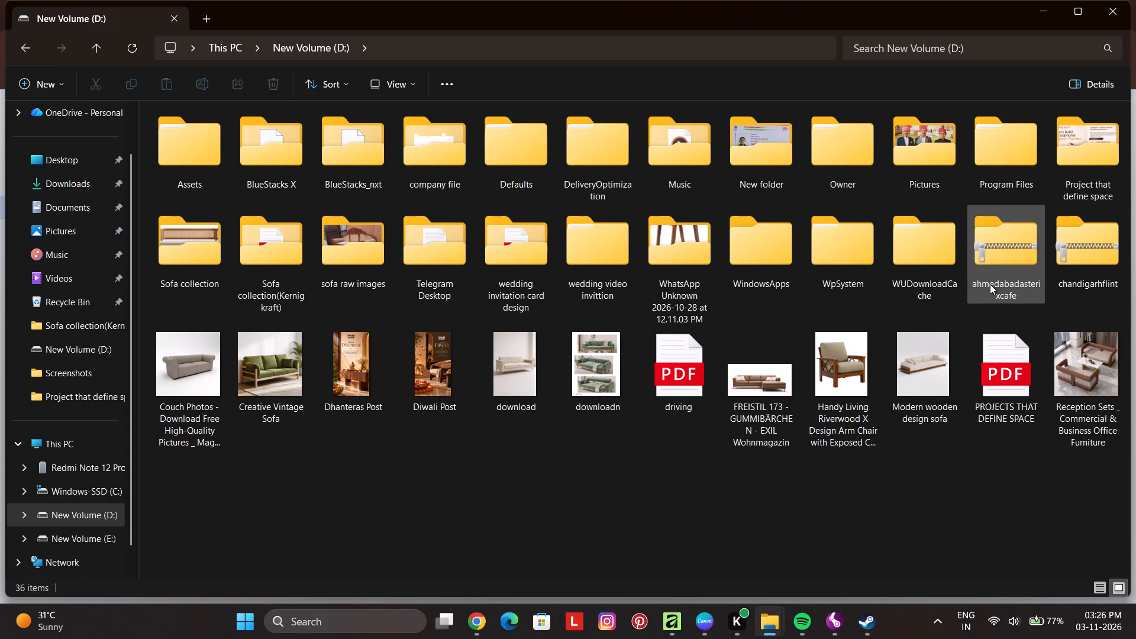
left_click(1070, 283)
right_click(1072, 282)
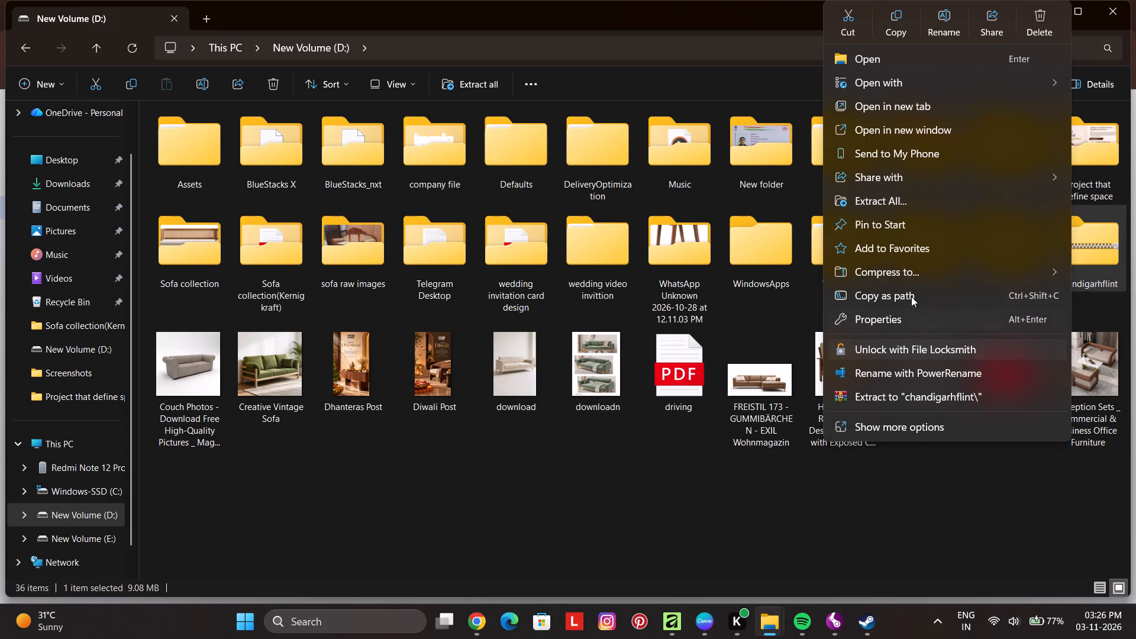
left_click(898, 196)
left_click(704, 453)
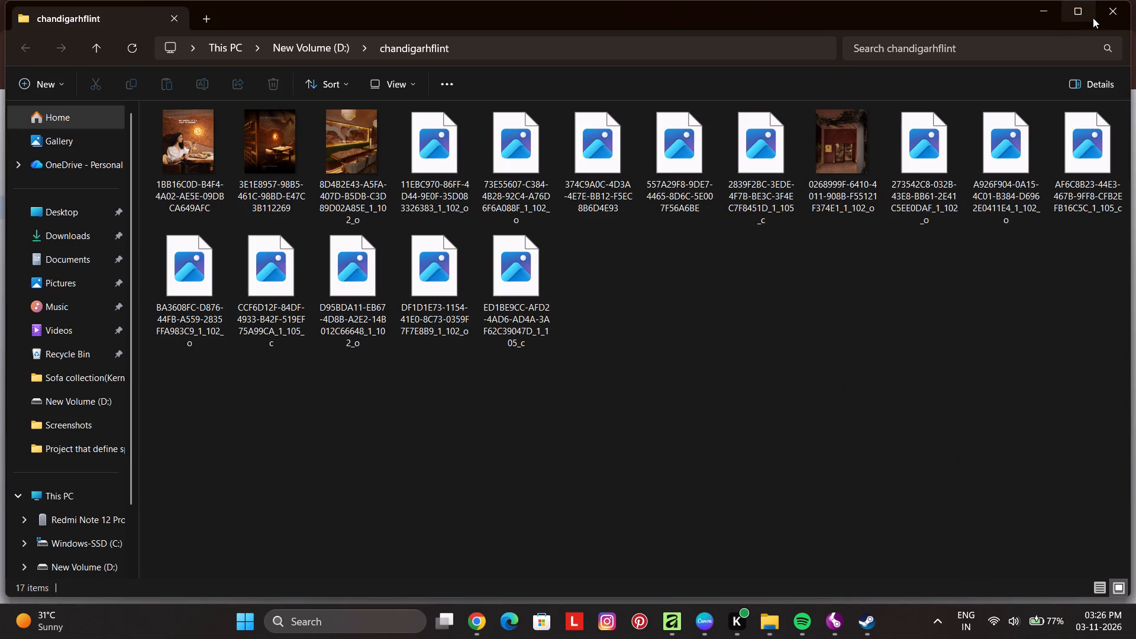
Close the extracted chandigarhflint folder's window and delete the chandigarhflint zip archive from New Volume (D:).
left_click(1108, 11)
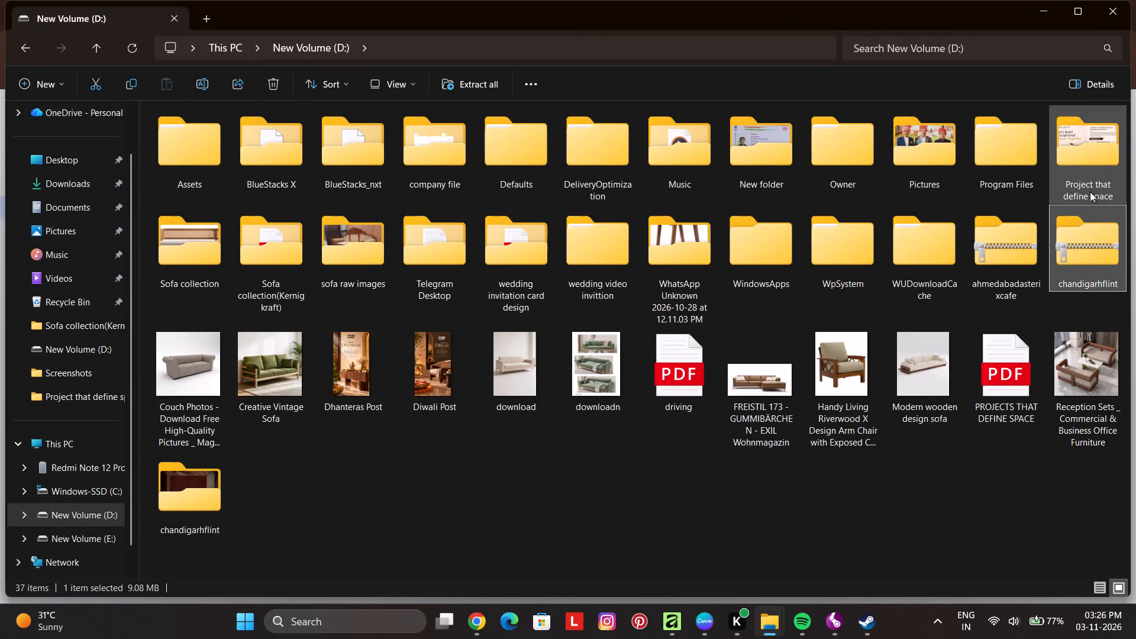
left_click(1100, 234)
key("Print")
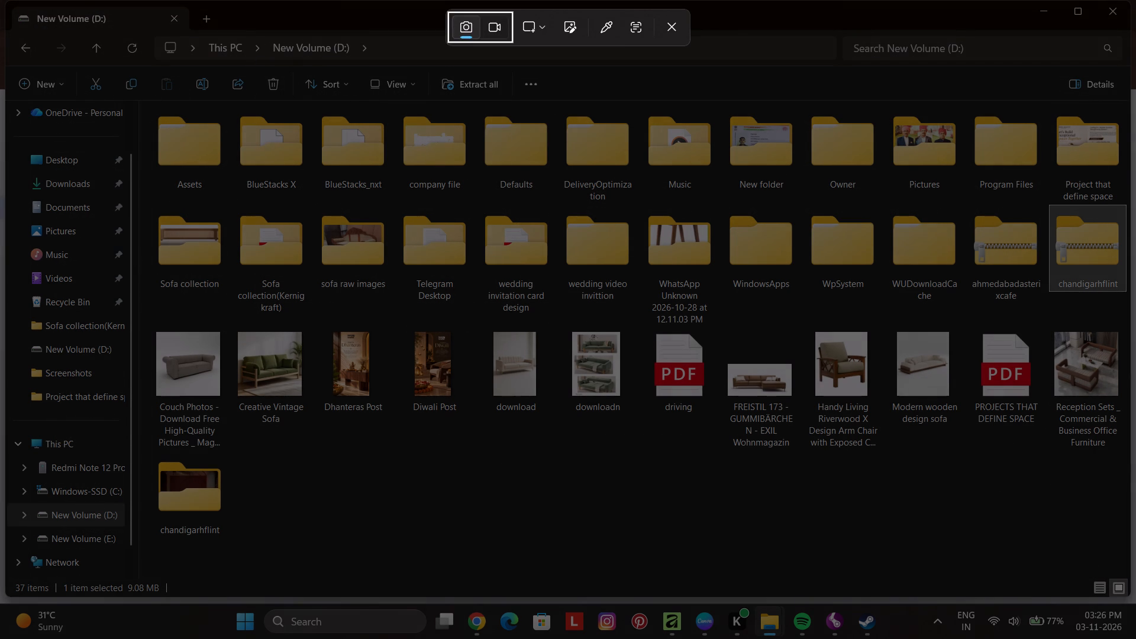
key("Escape")
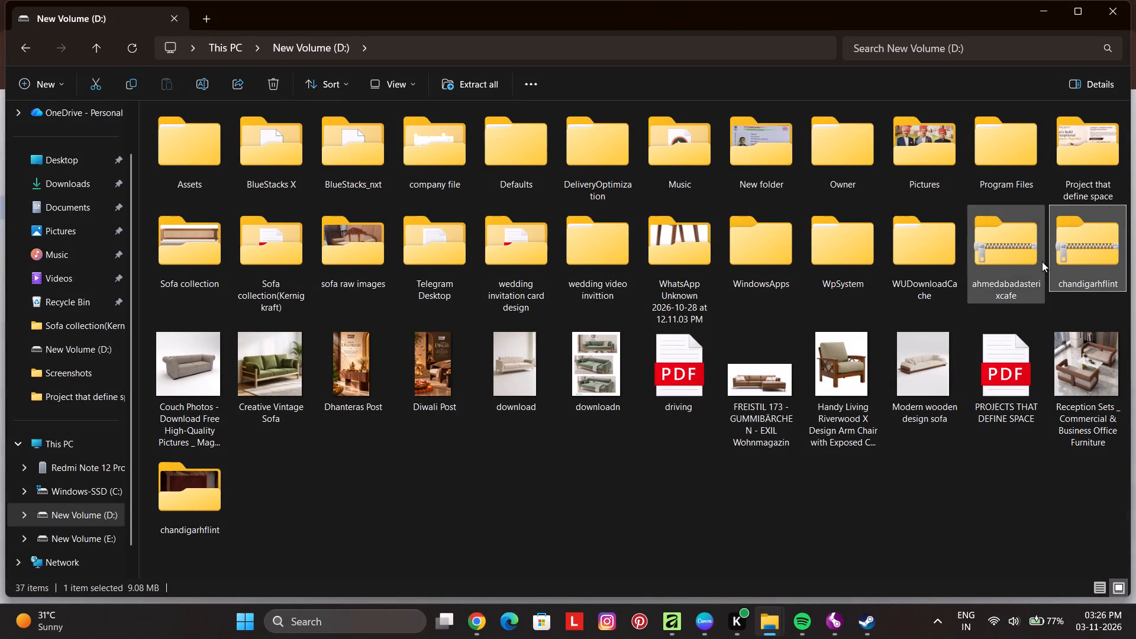
left_click(1053, 258)
key("Delete")
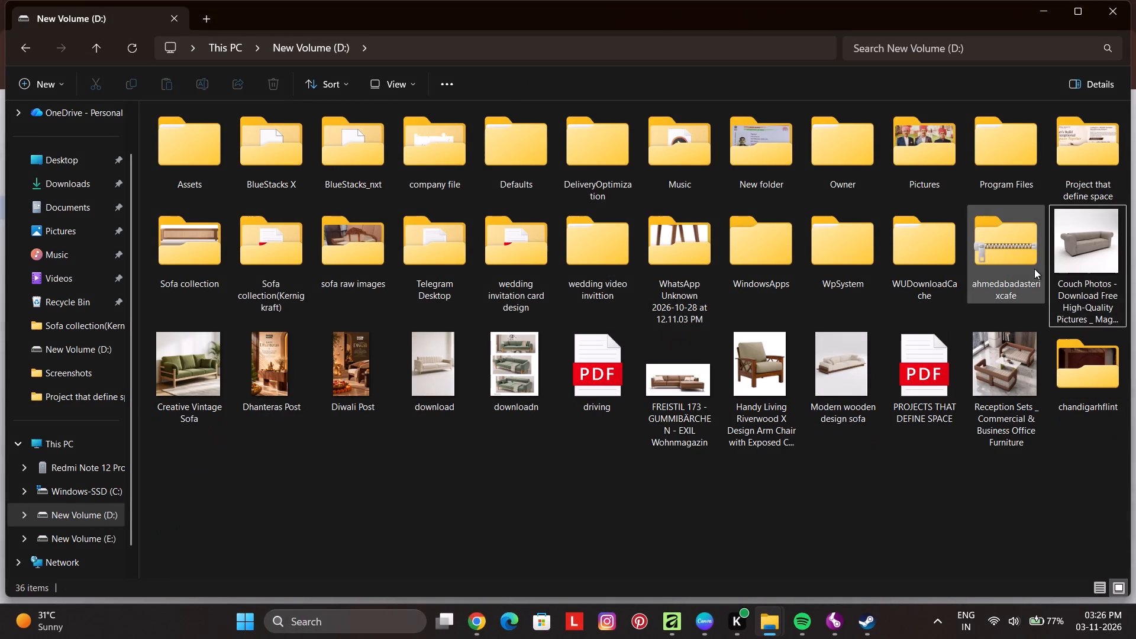
Extract the ahmedabadasterixcafe zip archive to D:\ahmedabadasterixcafe and close the window showing the extracted files.
left_click(1032, 267)
right_click(1032, 266)
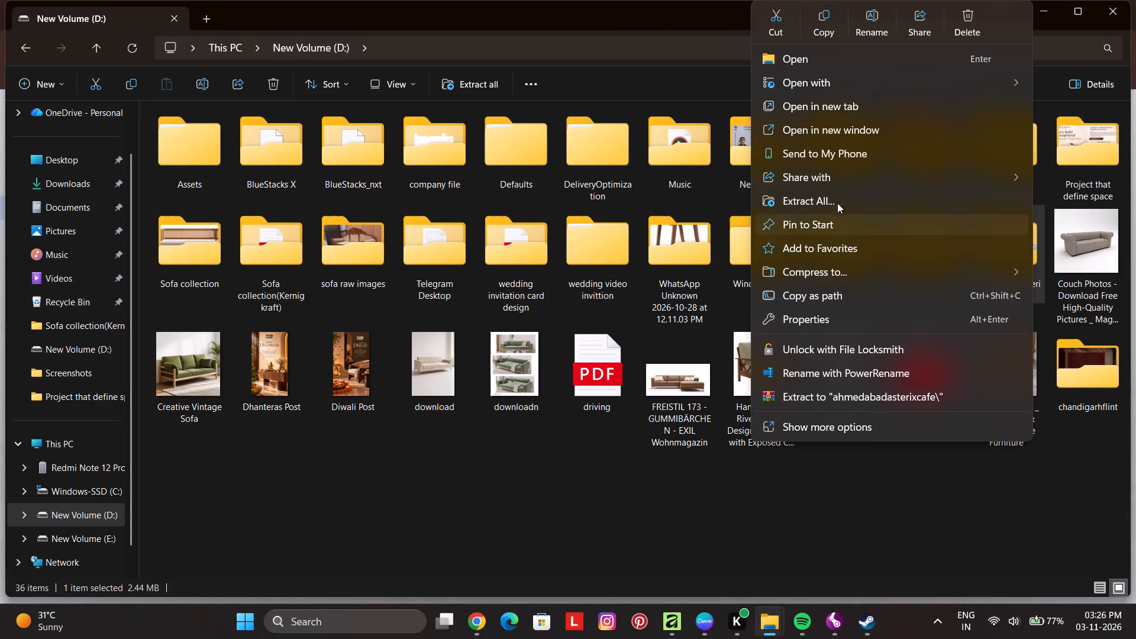
left_click(838, 200)
left_click(692, 453)
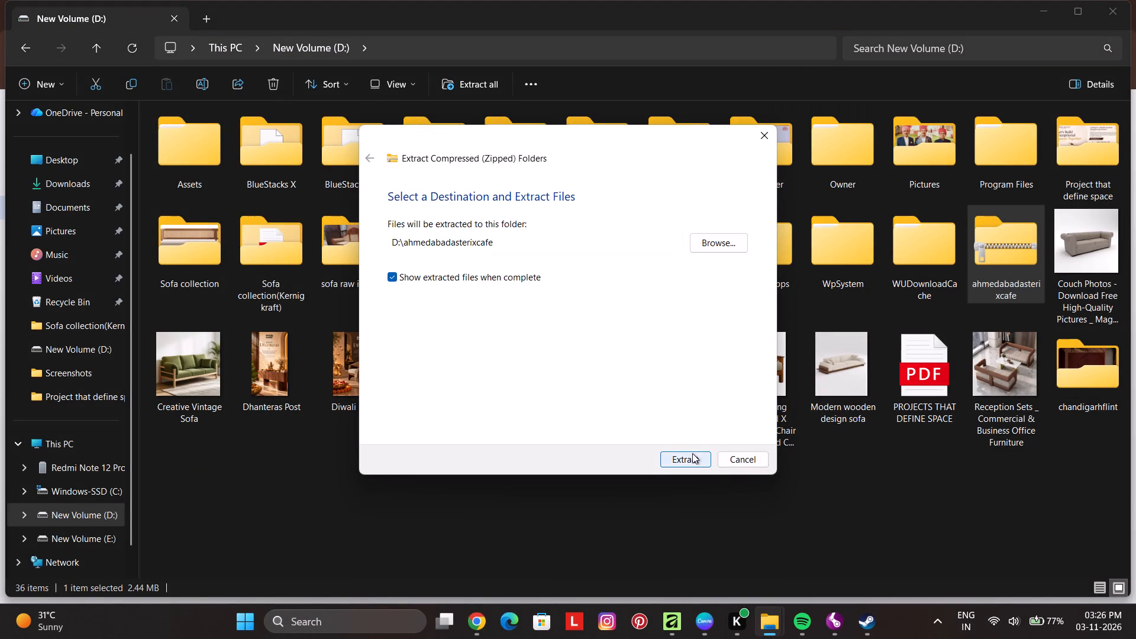
left_click(1110, 18)
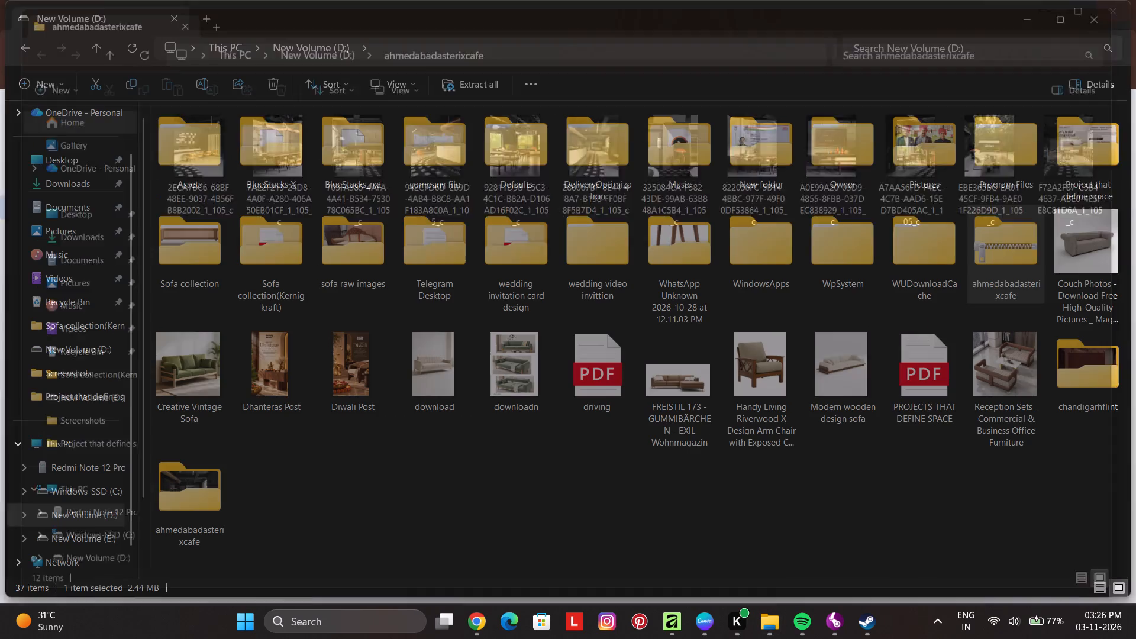
left_click(1005, 521)
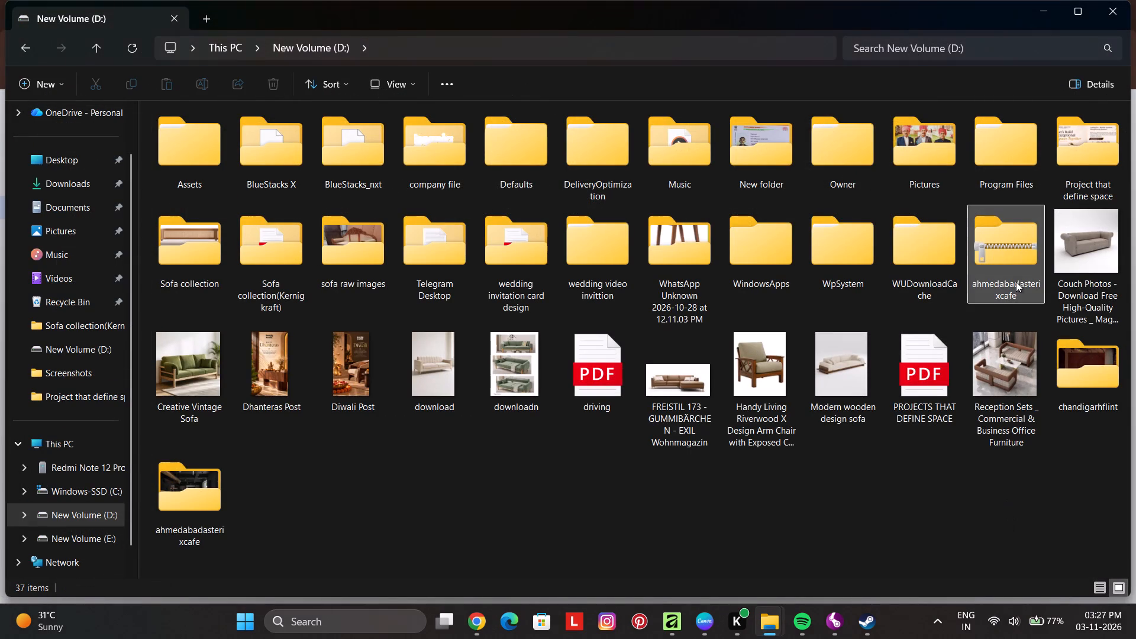
Delete the ahmedabadasterixcafe zip archive from New Volume (D:).
left_click(1016, 282)
key("Delete")
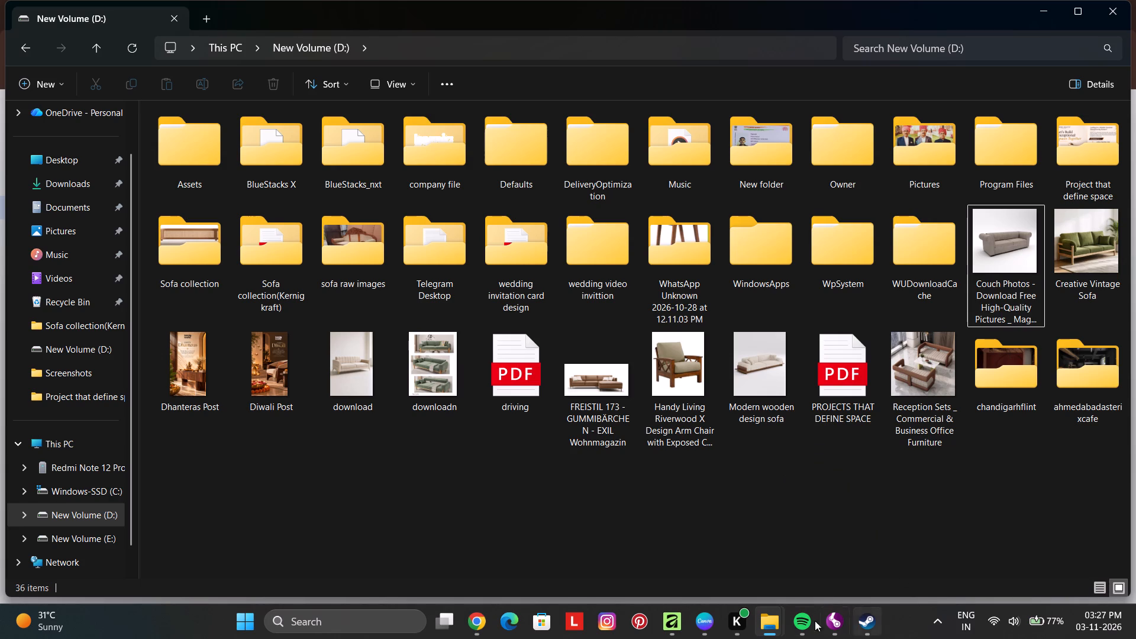
Switch to Canva, start a file upload and browse to the chandigarhflint folder on New Volume (D:).
left_click(707, 632)
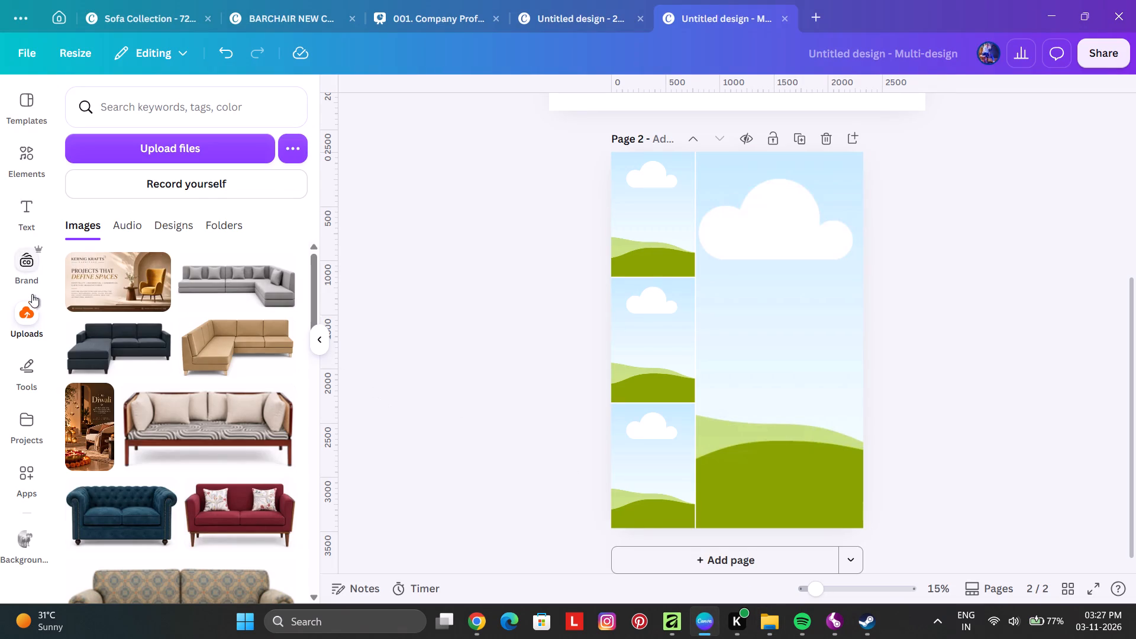
left_click(180, 156)
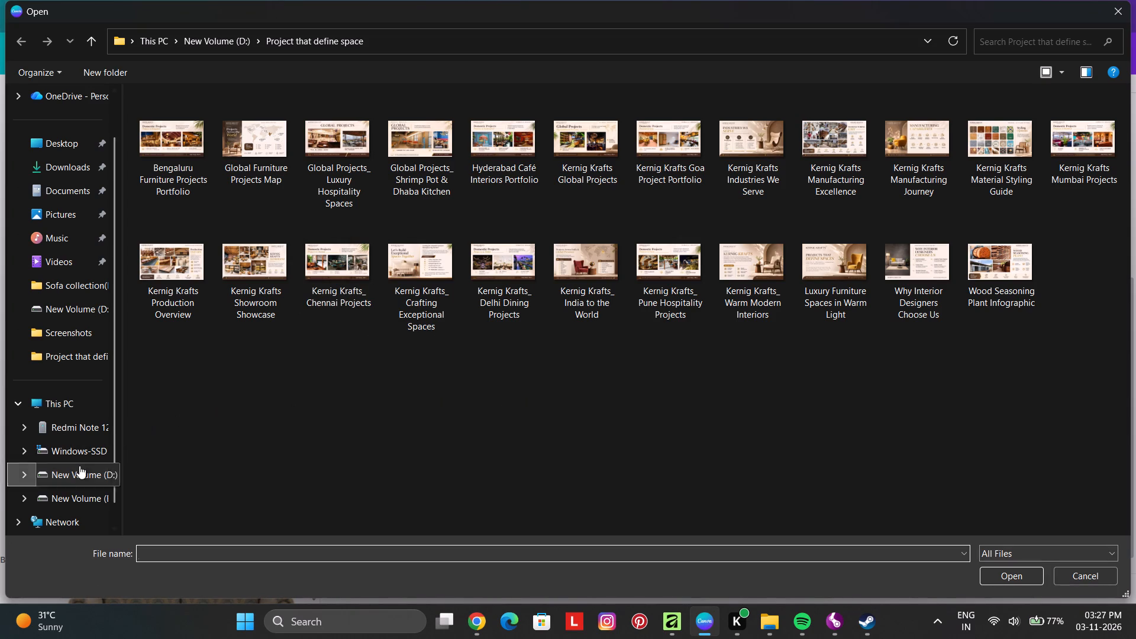
left_click(96, 487)
left_click(92, 479)
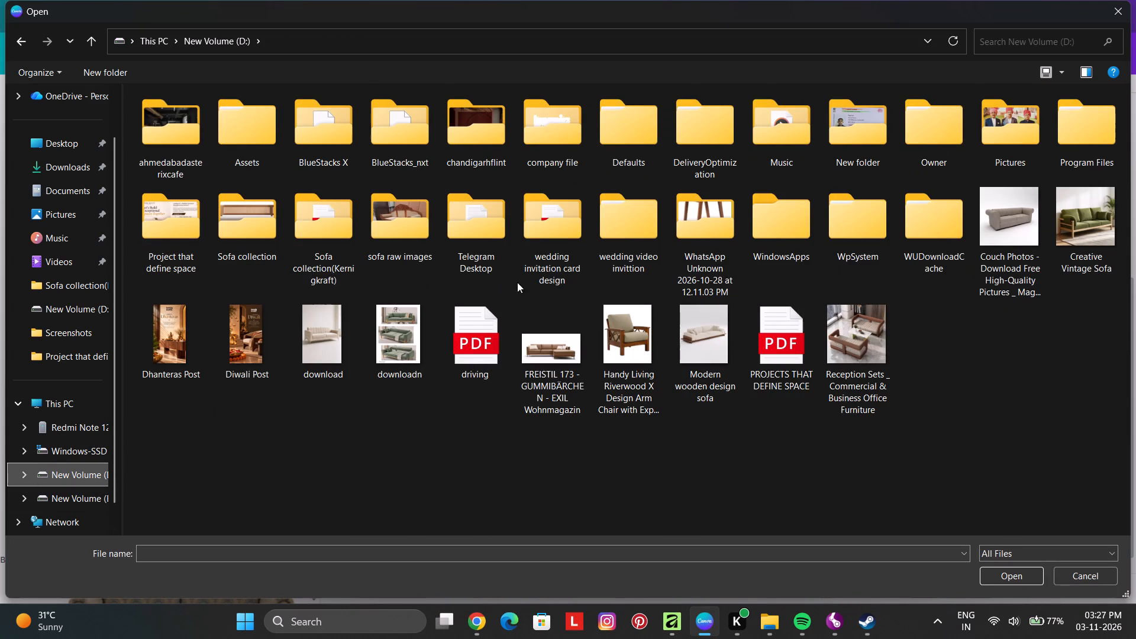
double_click(486, 148)
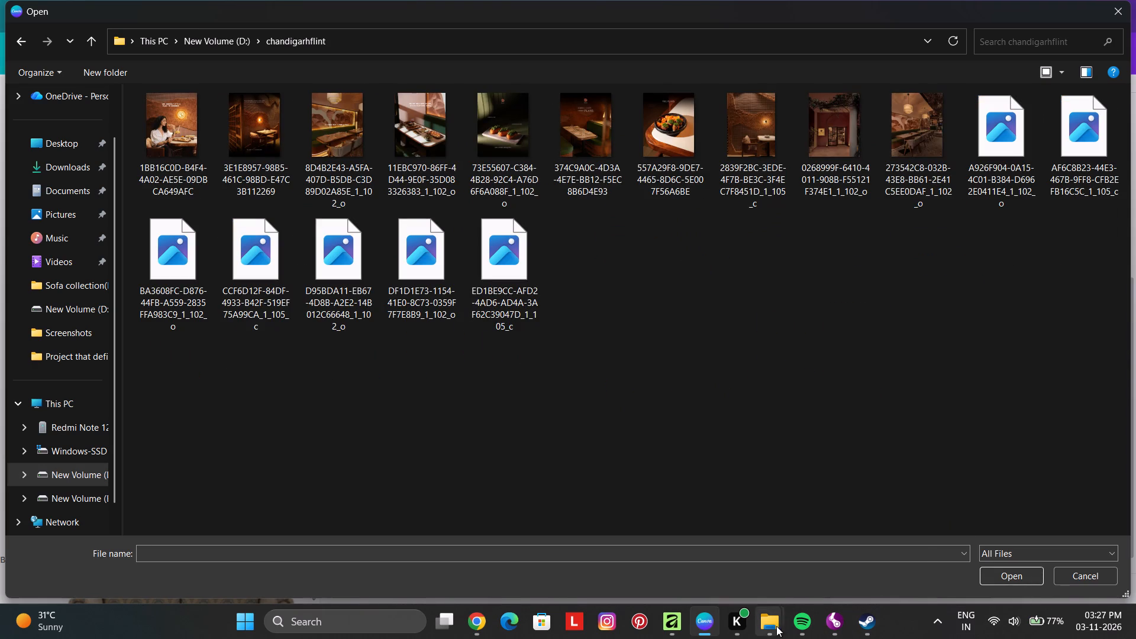
In File Explorer, open the first photo in the chandigarhflint folder, setting Photos as the permanent app for .jpeg files.
left_click(776, 626)
left_click(854, 517)
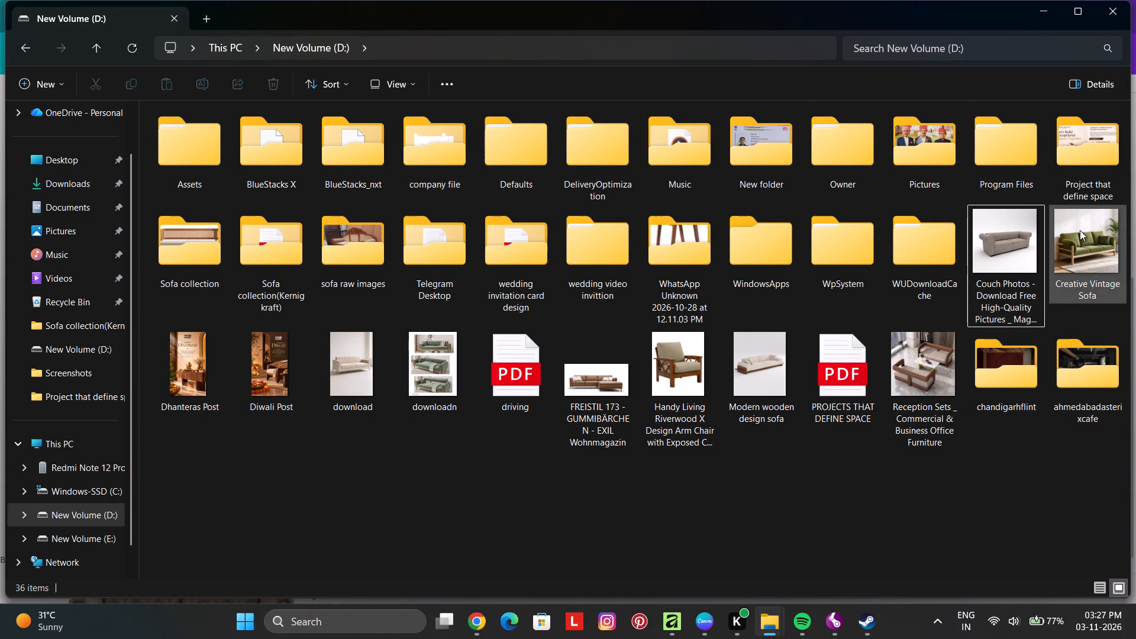
double_click(1024, 395)
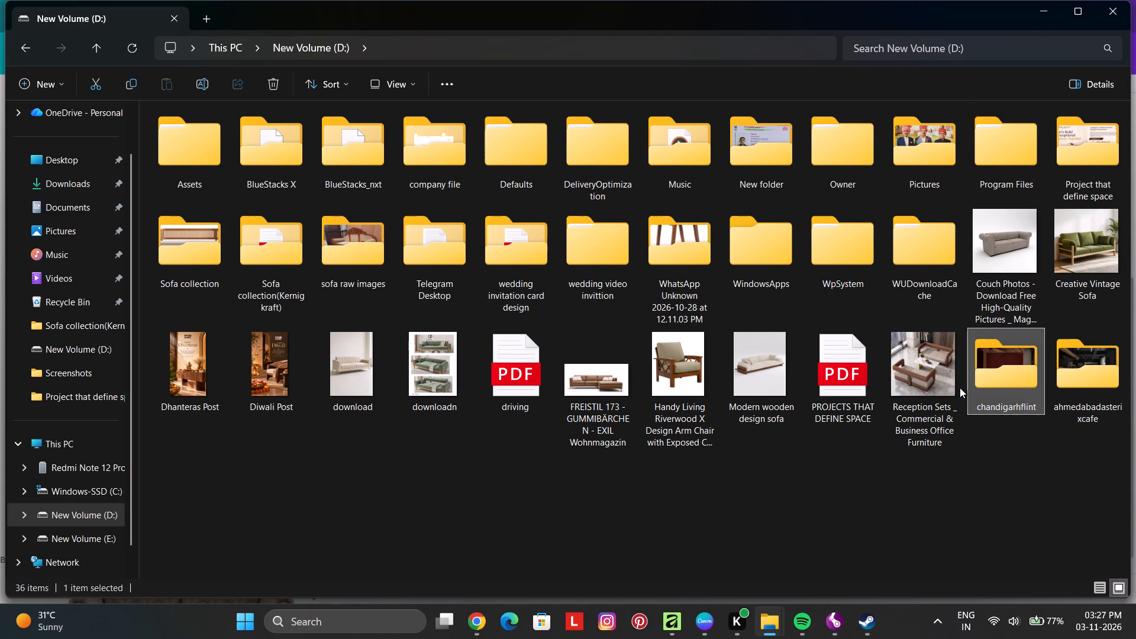
left_click(203, 172)
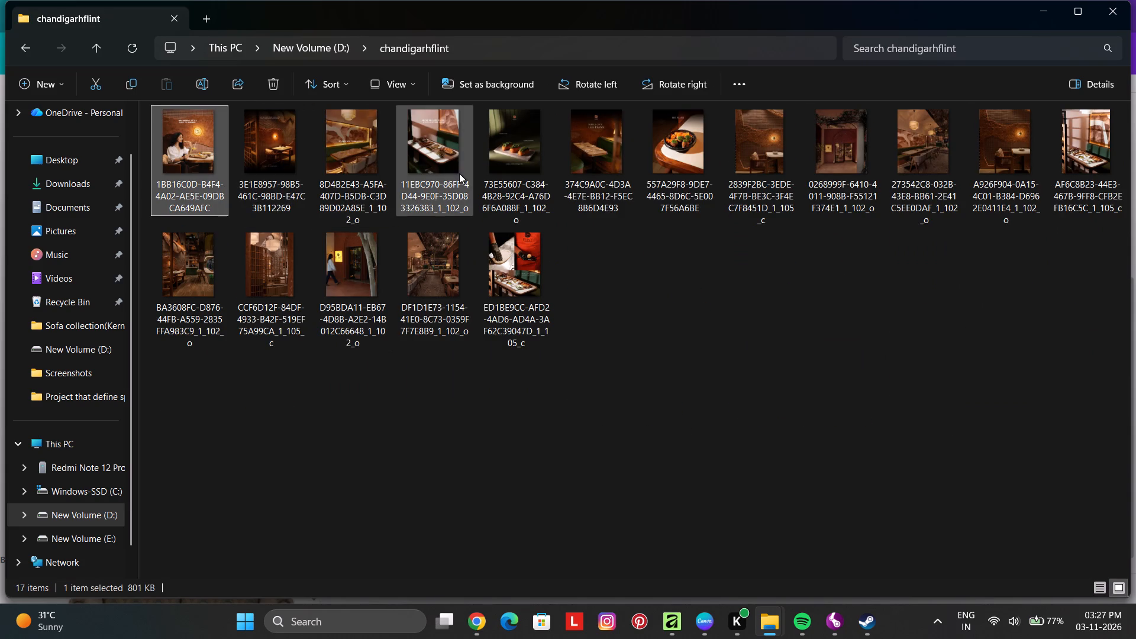
key("Return")
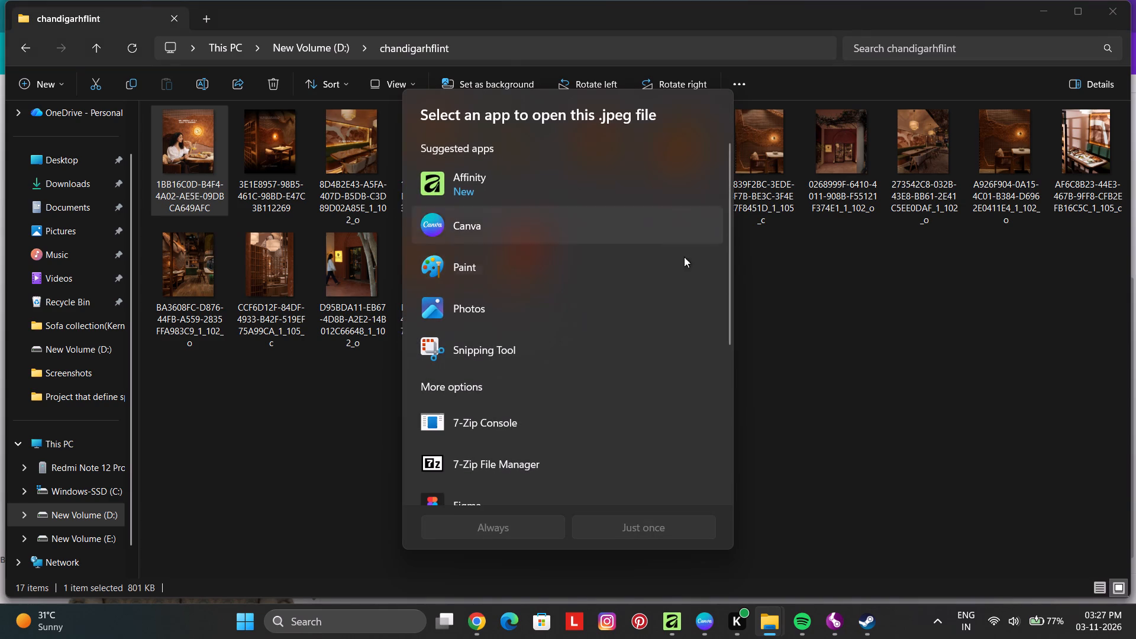
left_click(514, 314)
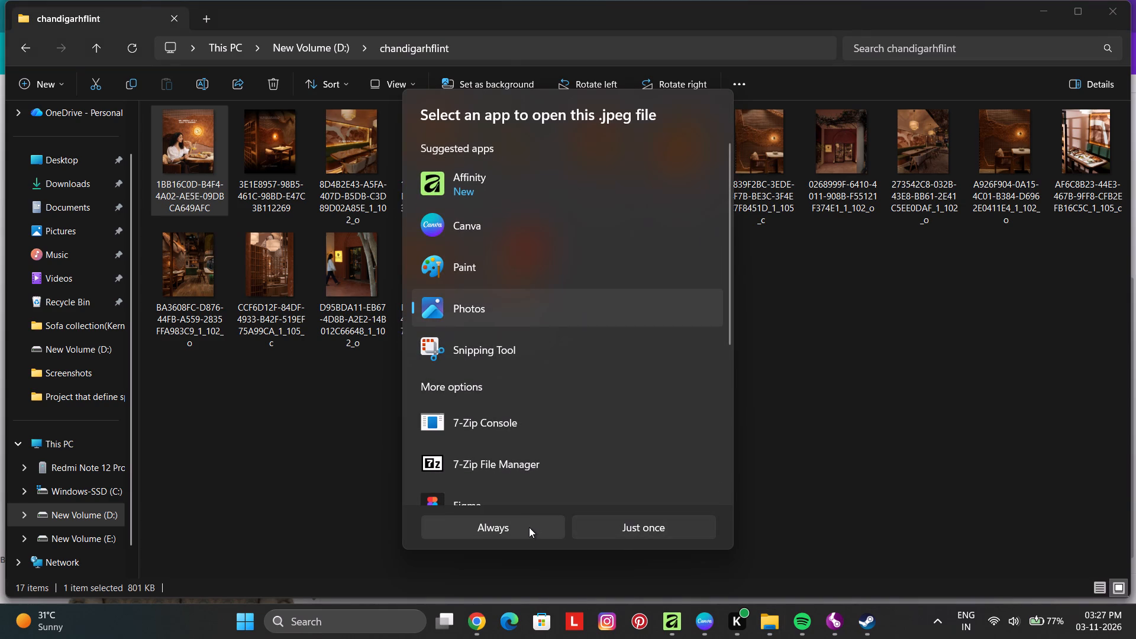
left_click(530, 527)
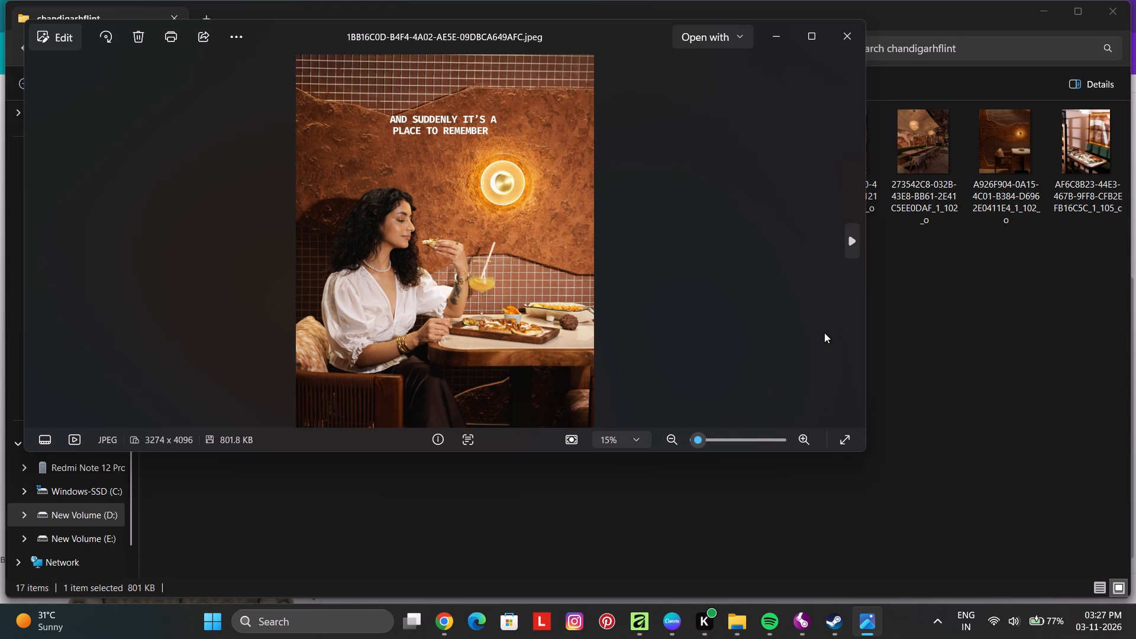
Look through all the chandigarhflint photos from the first to the last.
key("Right")
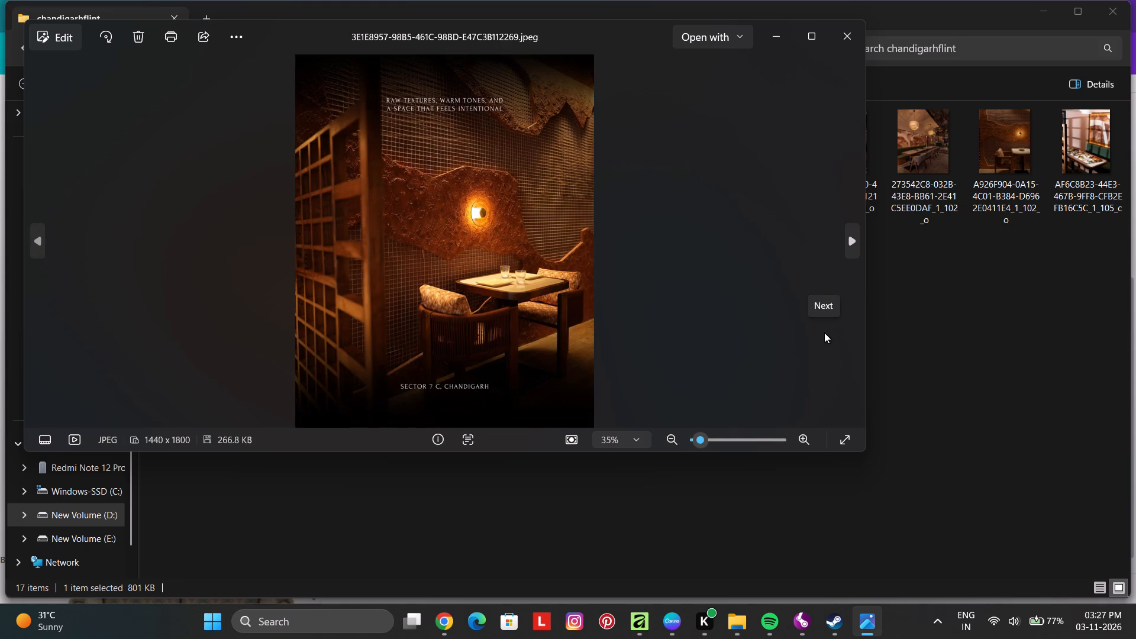
key("Right")
key("Right")
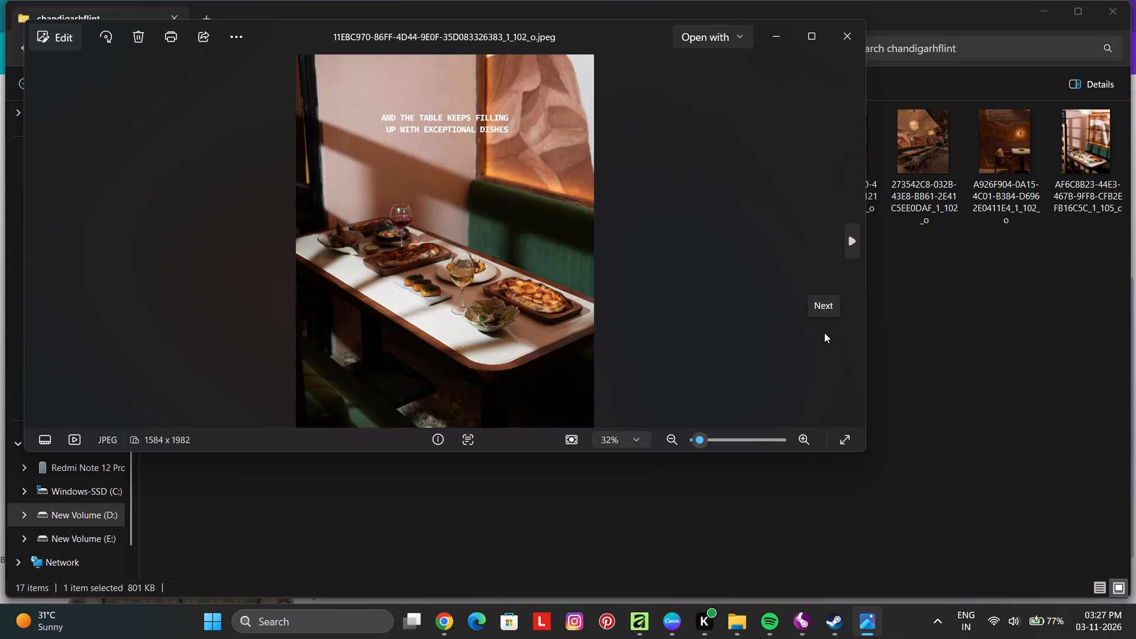
key("Right")
key("Right")
key("Left")
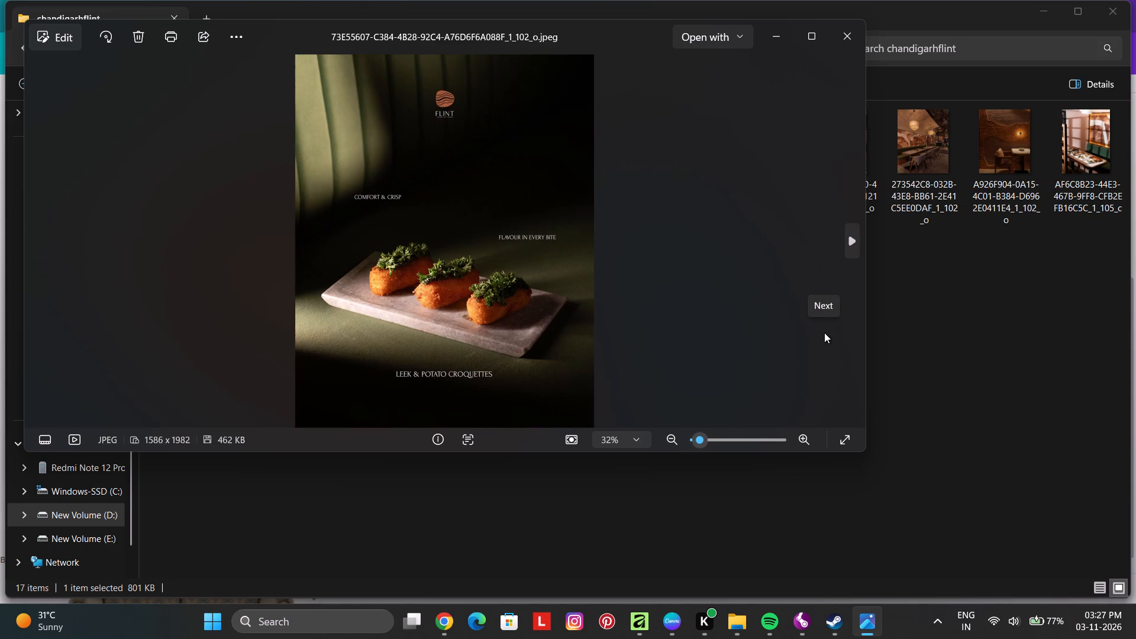
key("Right")
key("Right")
key("Right")
key("Right")
key("Right")
key("Right")
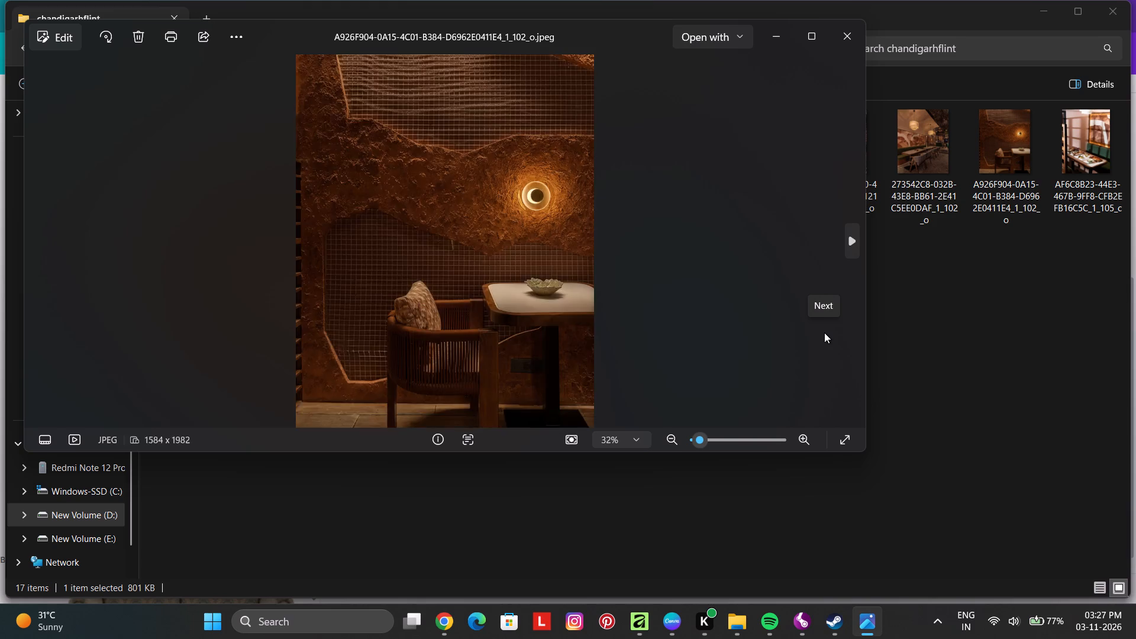
key("Right")
key("Right")
key("Right")
key("Right")
key("Right")
key("Right")
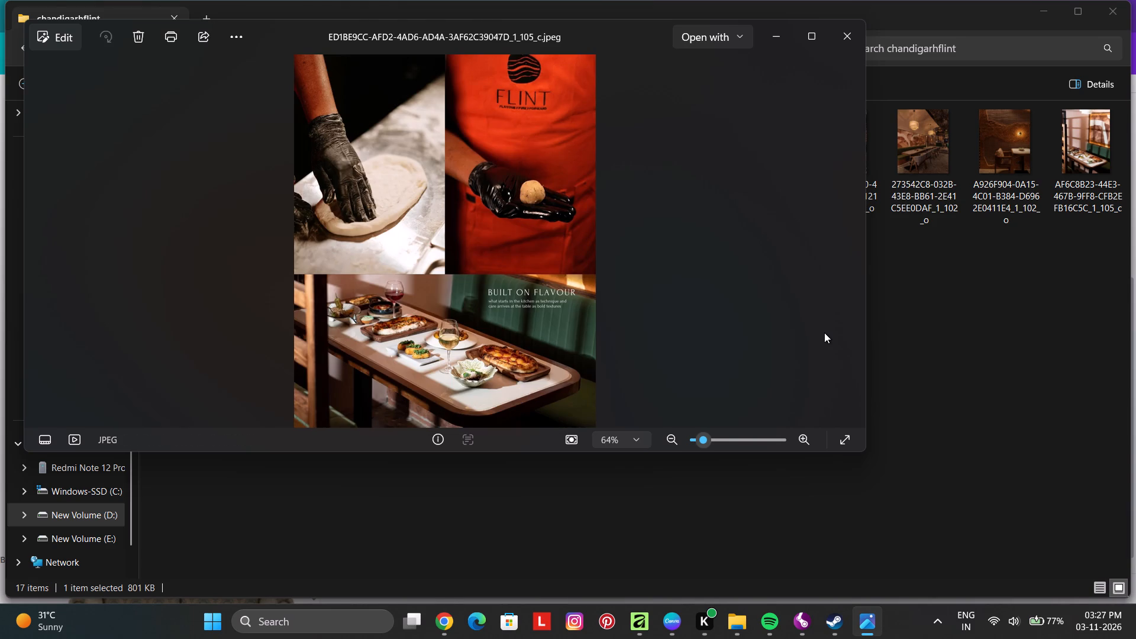
key("Right")
key("Right")
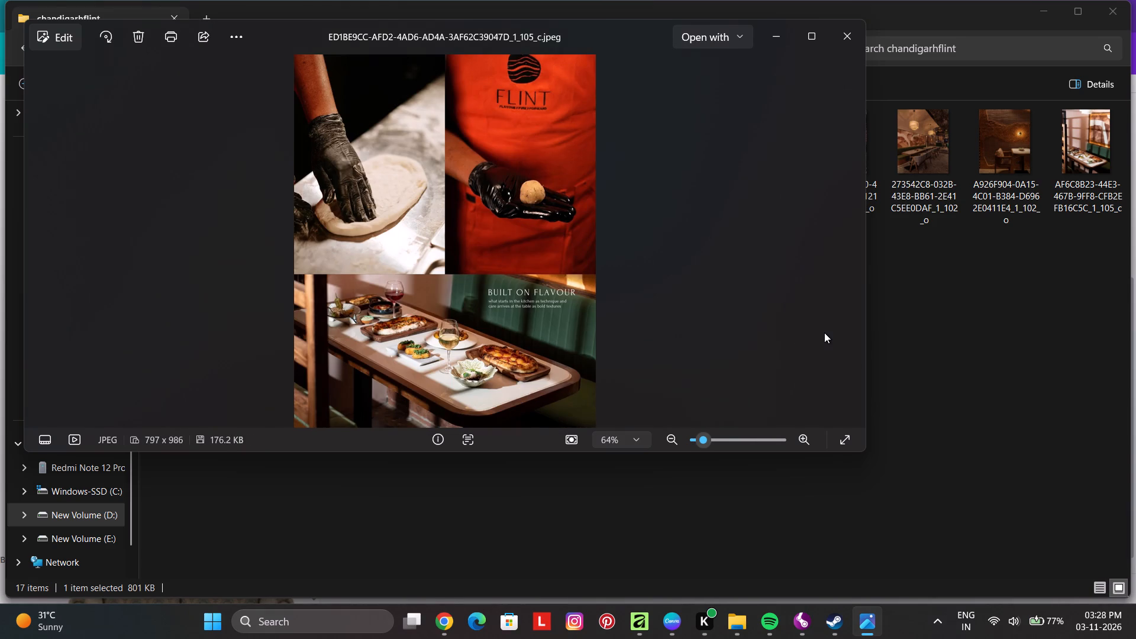
Go back and forth through the later chandigarhflint photos to compare the restaurant interior and entrance shots, and close the viewer.
key("Left")
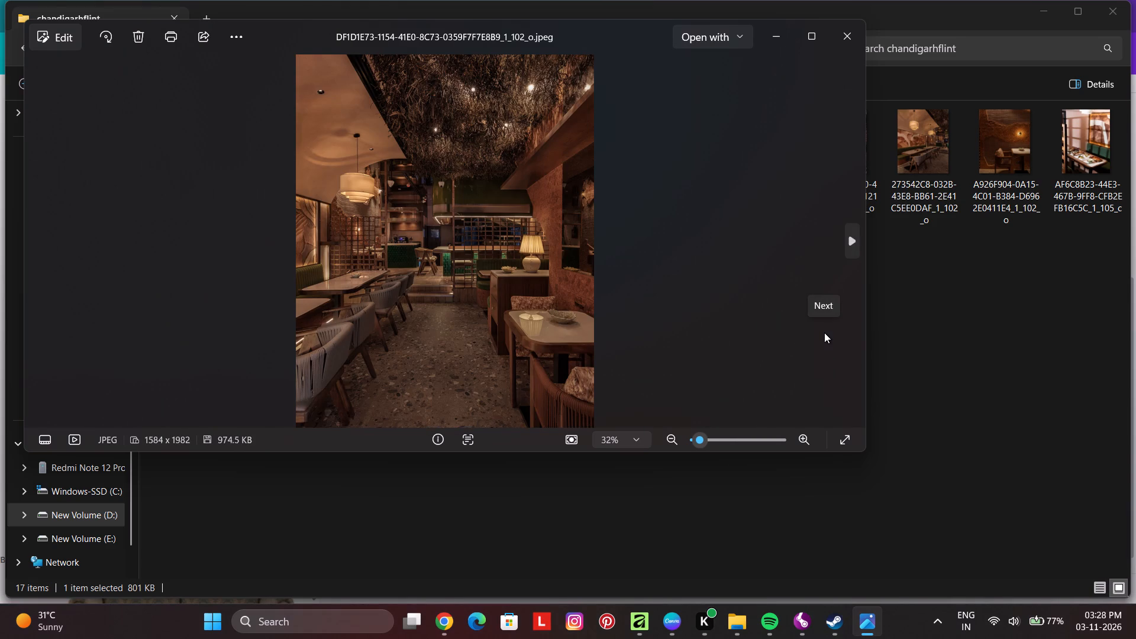
key("Left")
key("Left")
key("Right")
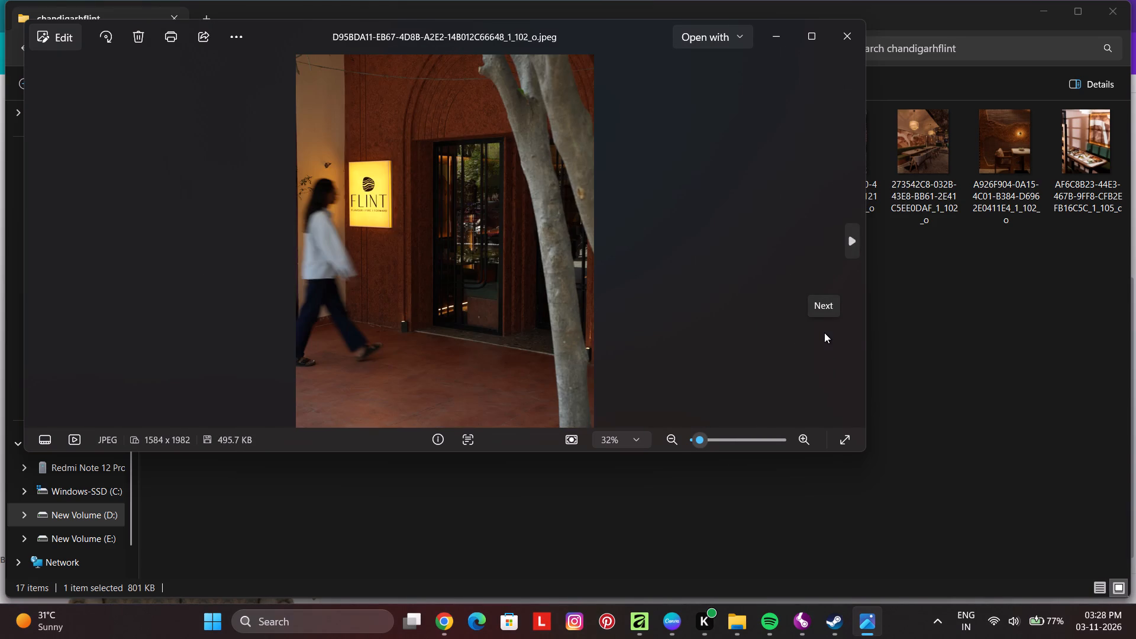
key("Left")
key("Left")
key("Left")
key("Left")
key("Right")
key("Right")
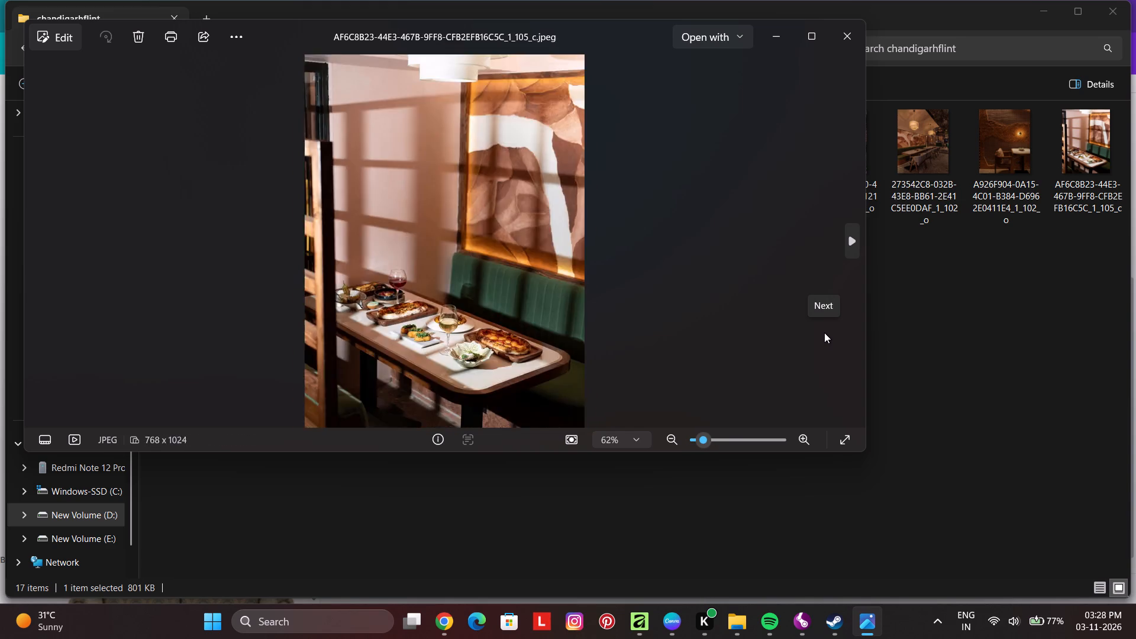
key("Right")
key("Right")
key("Left")
key("Left")
key("Left")
key("Left")
key("Left")
key("Left")
key("Right")
key("Right")
key("Right")
key("Right")
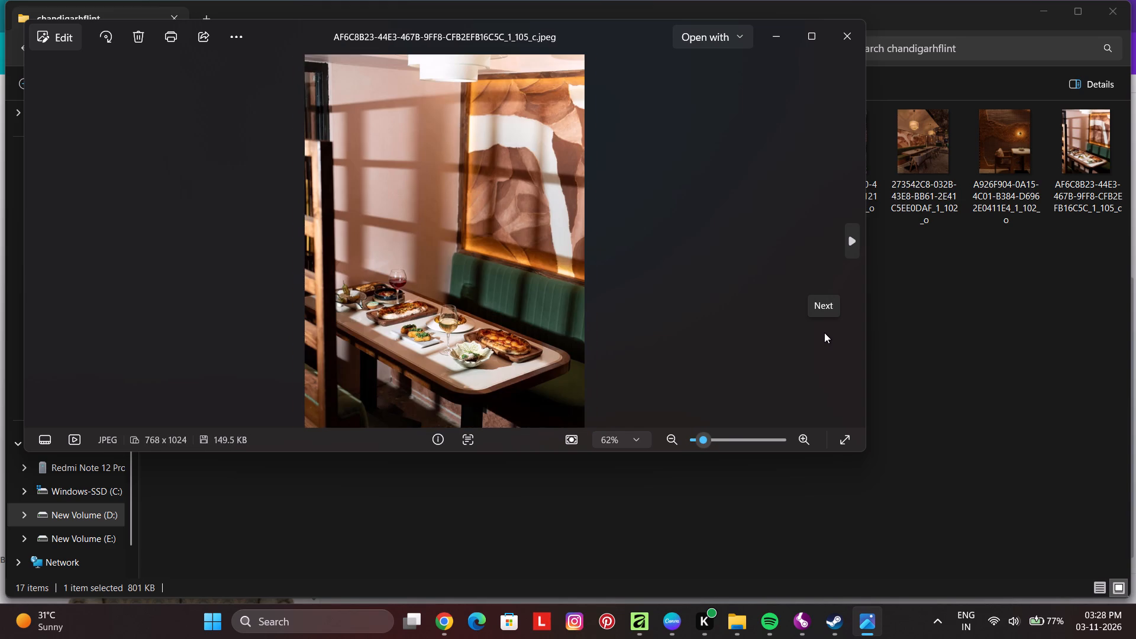
left_click(861, 38)
left_click(734, 372)
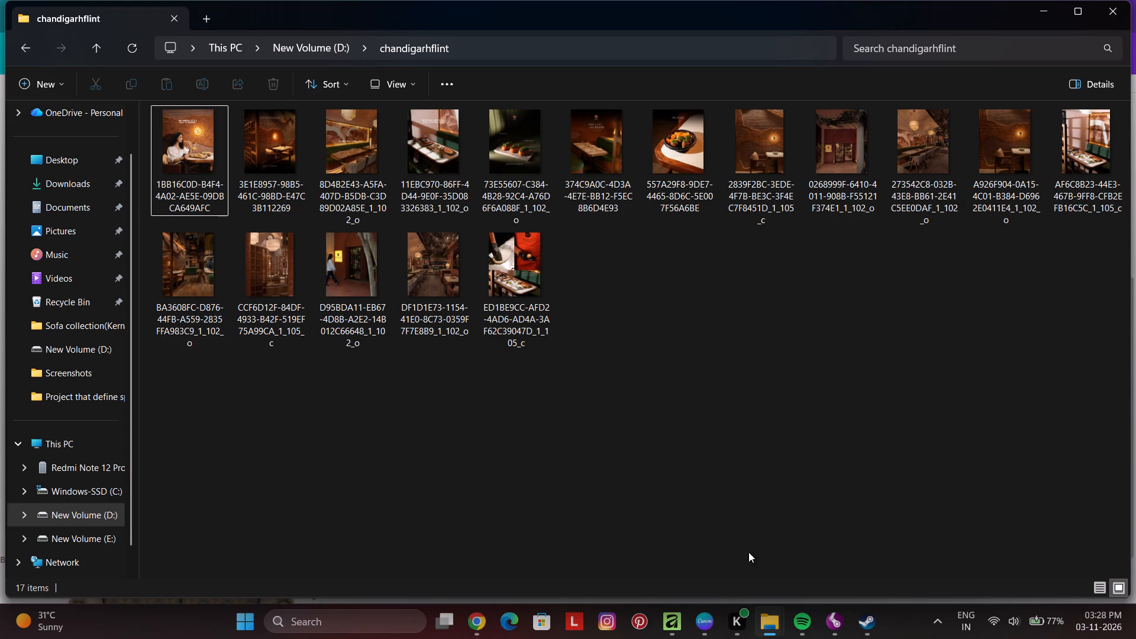
Back in Canva, upload the restaurant interior photo DF1D1E73-1154-41E0-8C73-0359F7F7E8B9_1_102_o from the chandigarhflint folder.
left_click(711, 628)
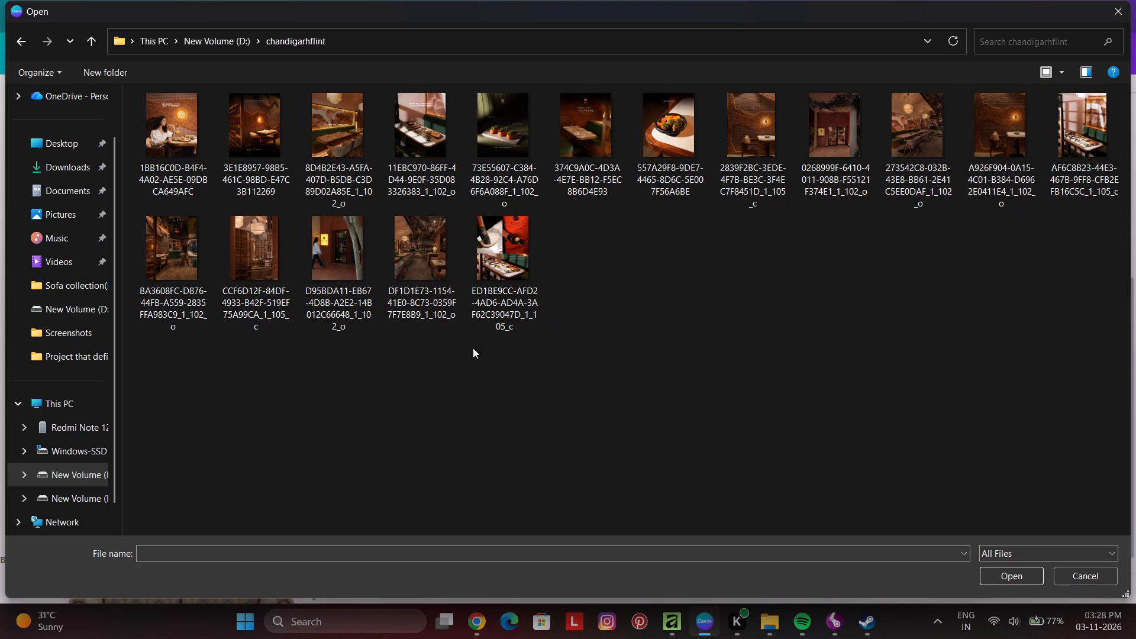
left_click(417, 325)
left_click(427, 313)
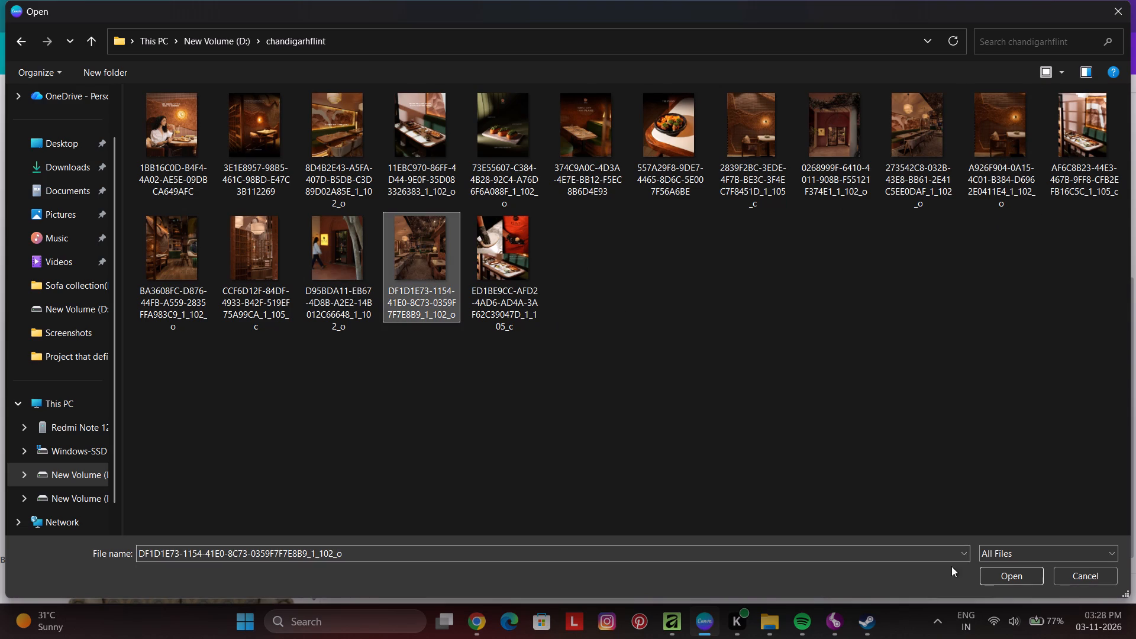
left_click(1016, 570)
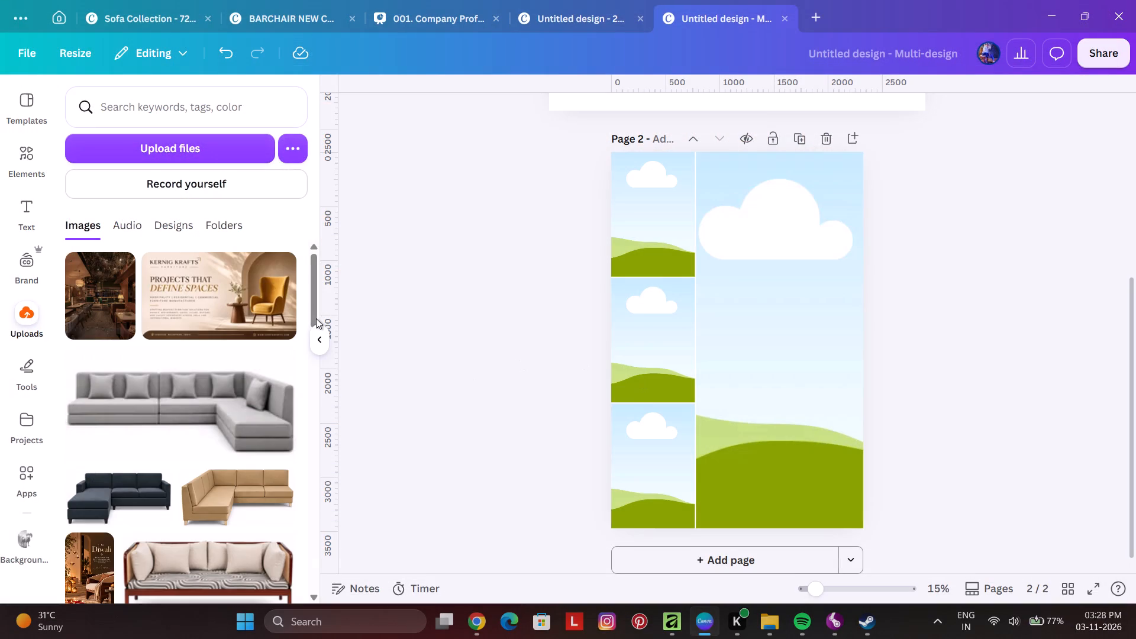
Place the newly uploaded restaurant interior photo in the large frame of the photo grid on page 2.
left_click(748, 341)
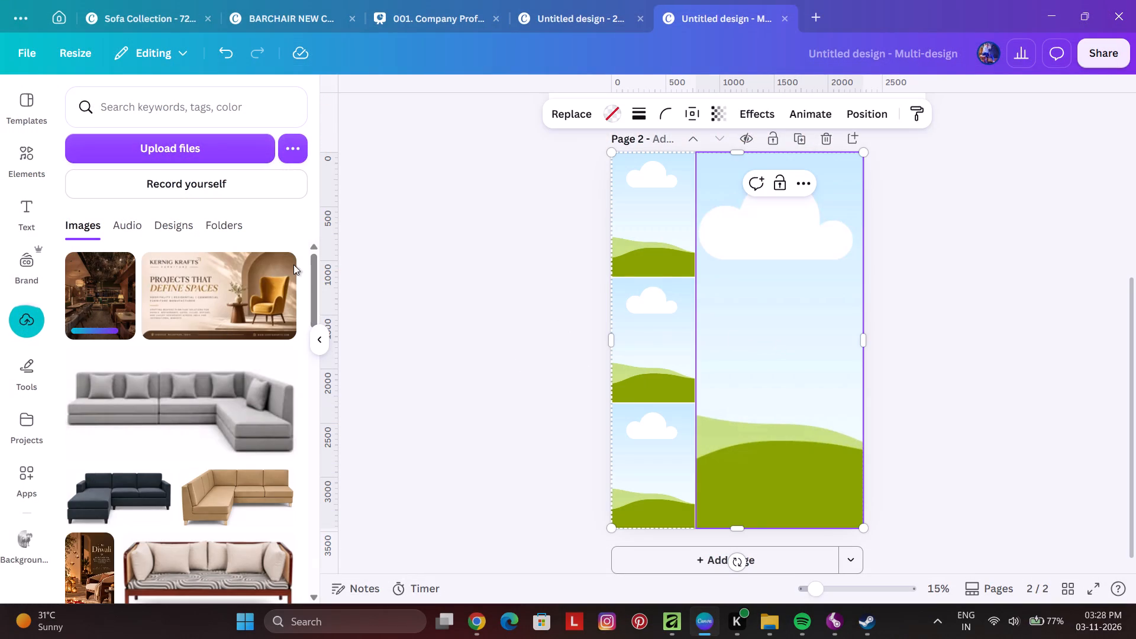
left_click_drag(105, 291, 765, 281)
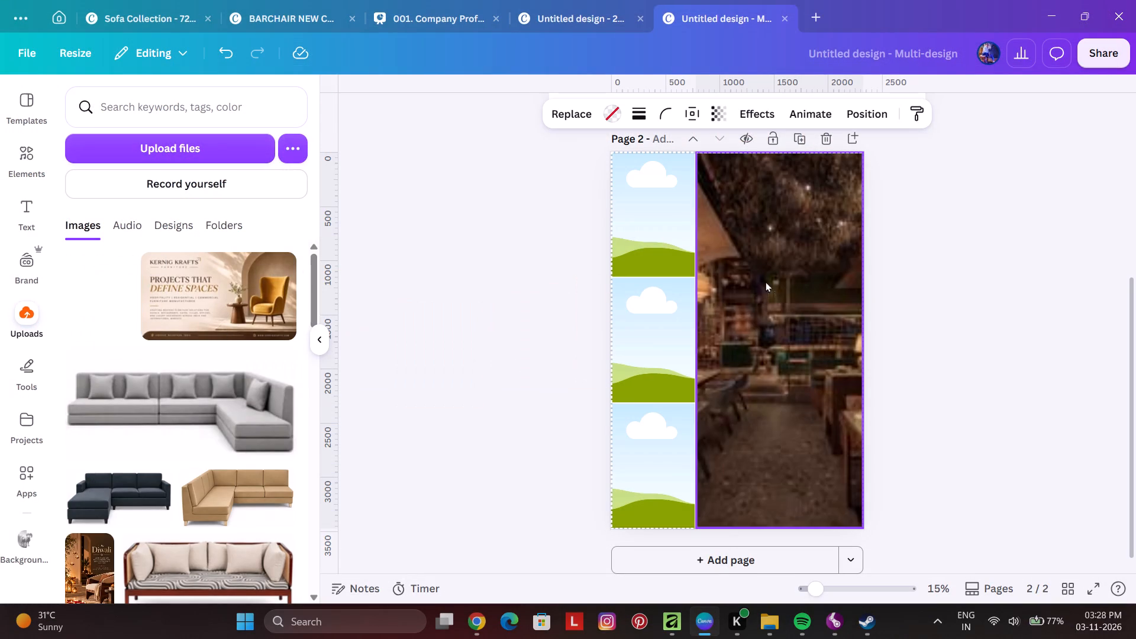
left_click_drag(765, 281, 777, 276)
left_click(947, 306)
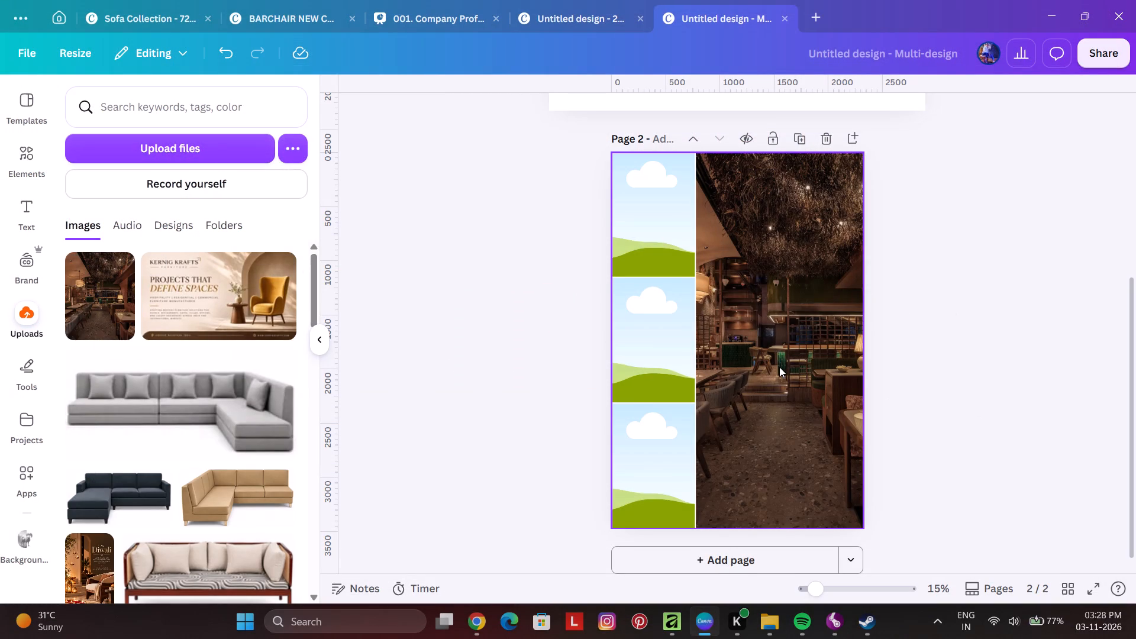
scroll(783, 353, "up", 3, "ctrl")
scroll(783, 351, "down", 3, "ctrl")
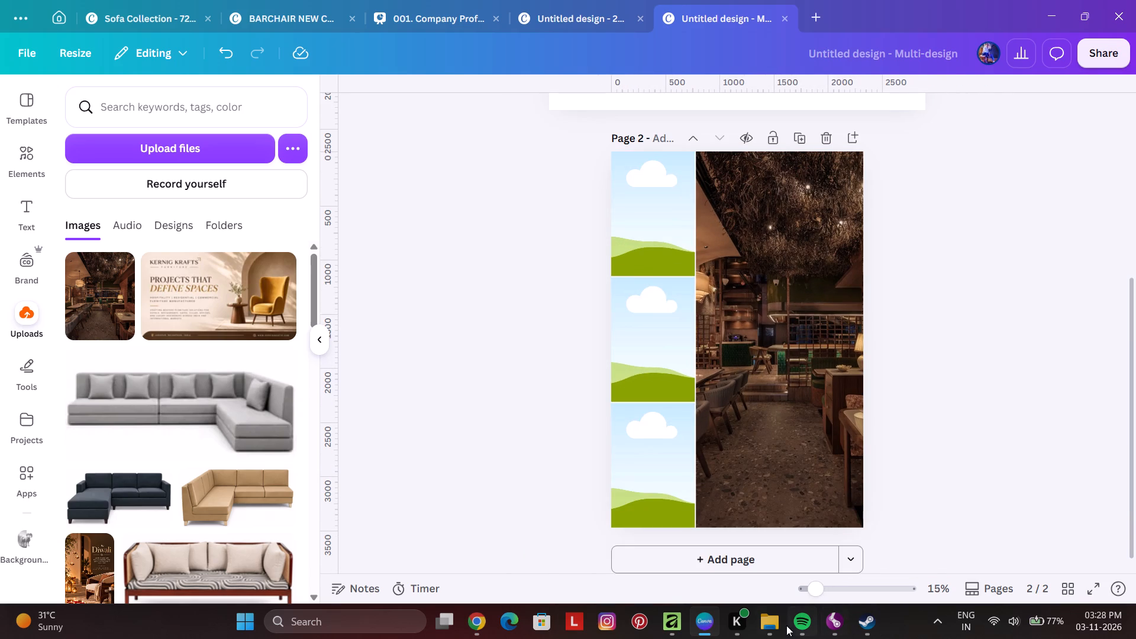
Upload four more chandigarhflint interior photos together: the files beginning 2839F2BC, 273542C8, BA3608FC and DF1D1E73.
left_click(228, 149)
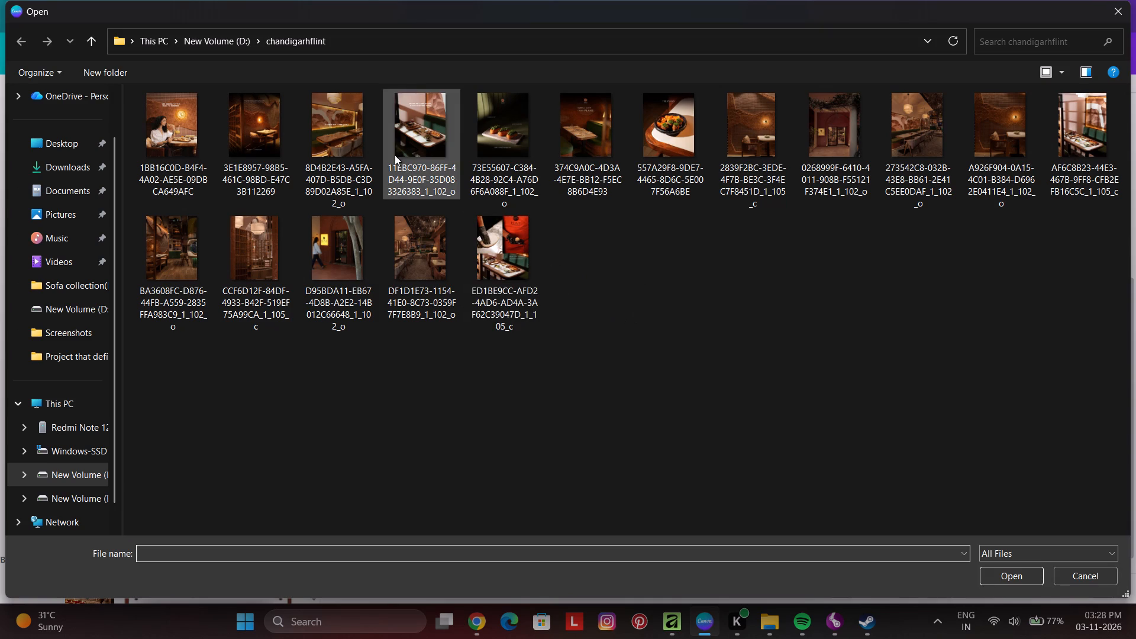
left_click(348, 156)
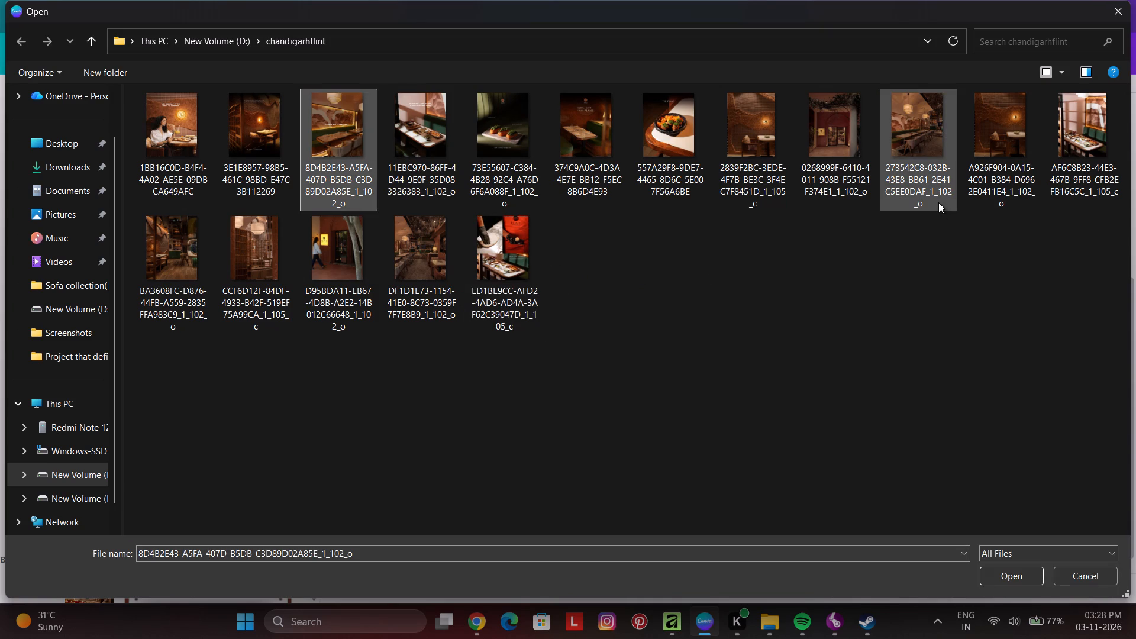
left_click(922, 204)
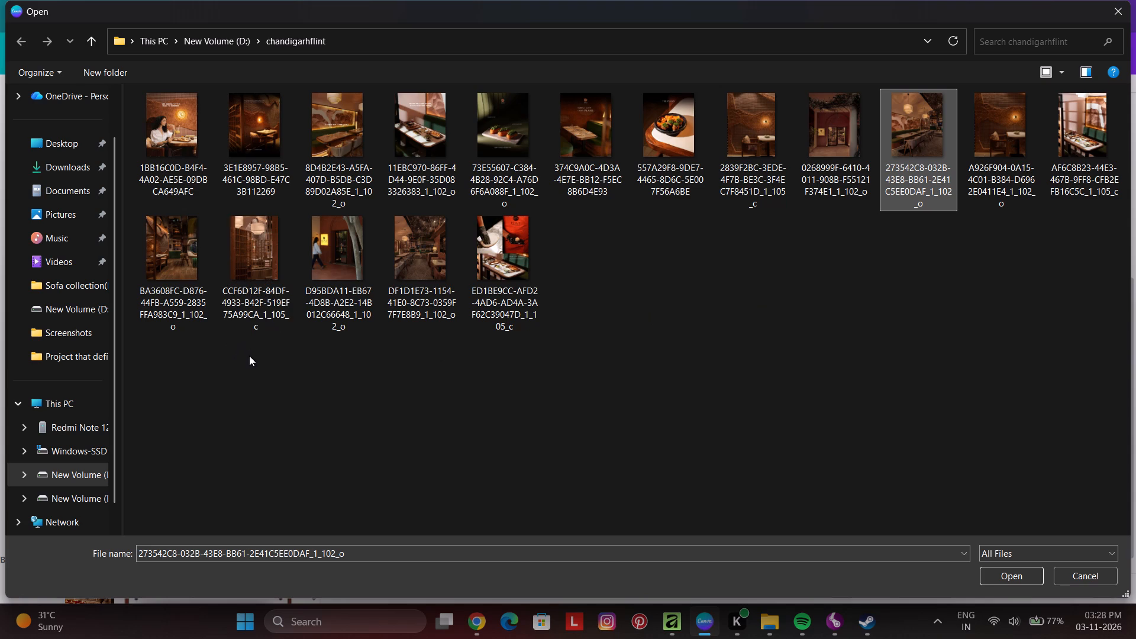
left_click(194, 321, "ctrl")
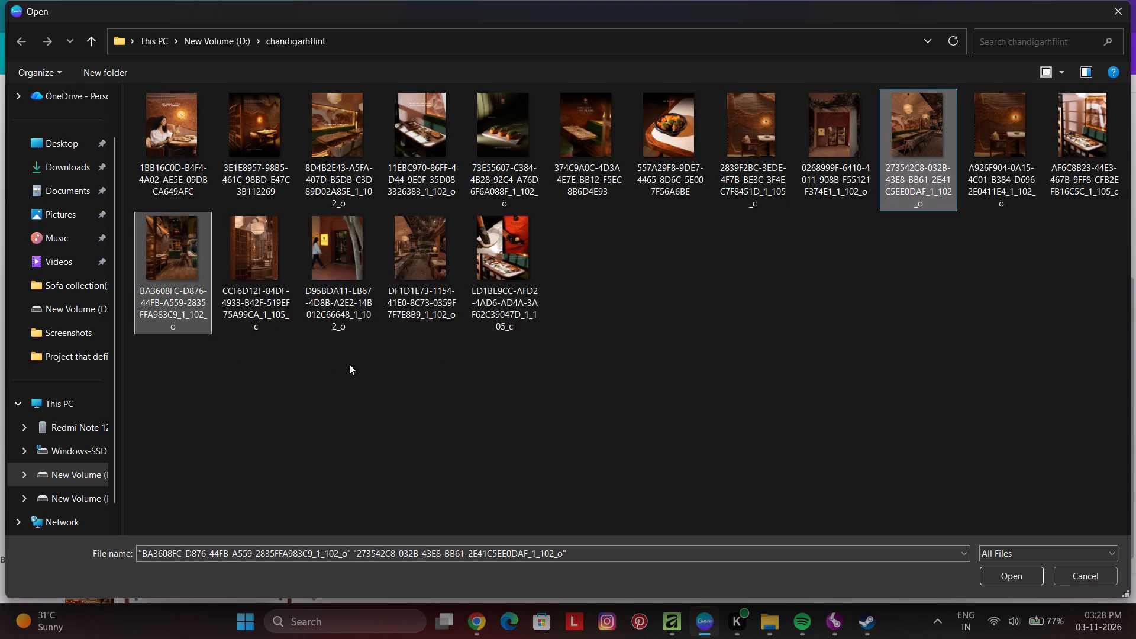
left_click(424, 314, "ctrl")
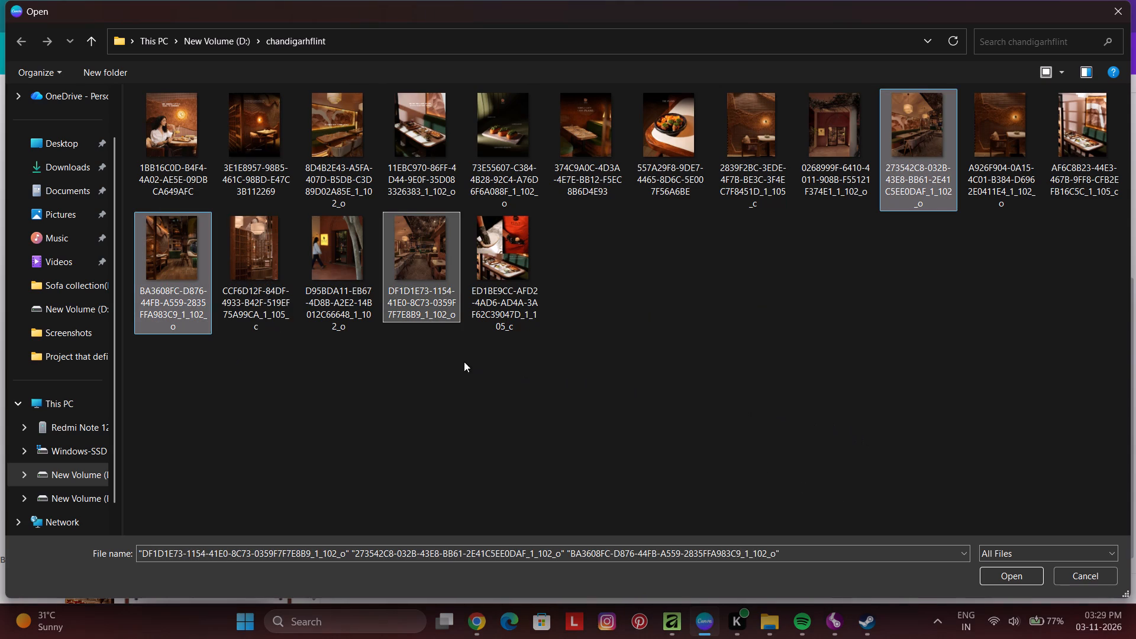
left_click(423, 322, "ctrl")
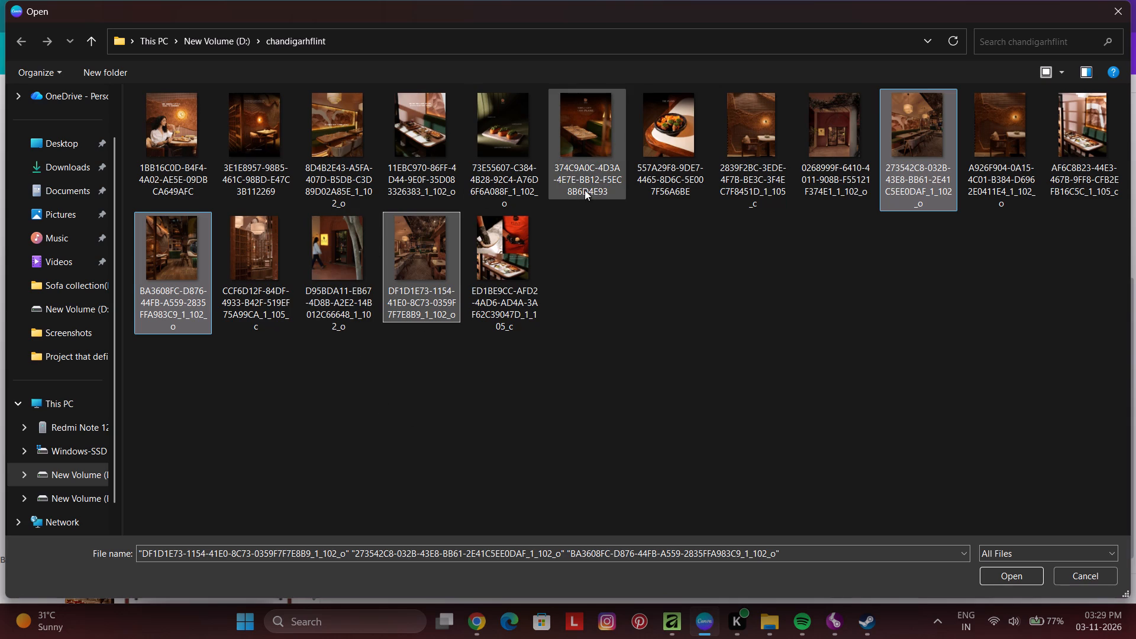
left_click(733, 188, "ctrl")
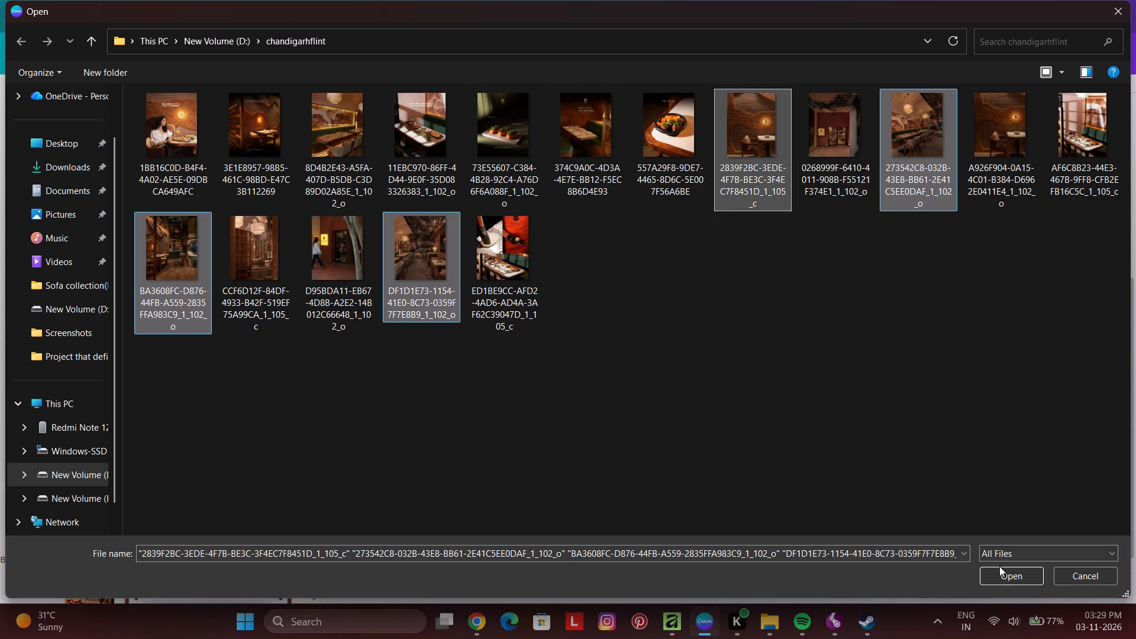
left_click(1011, 576)
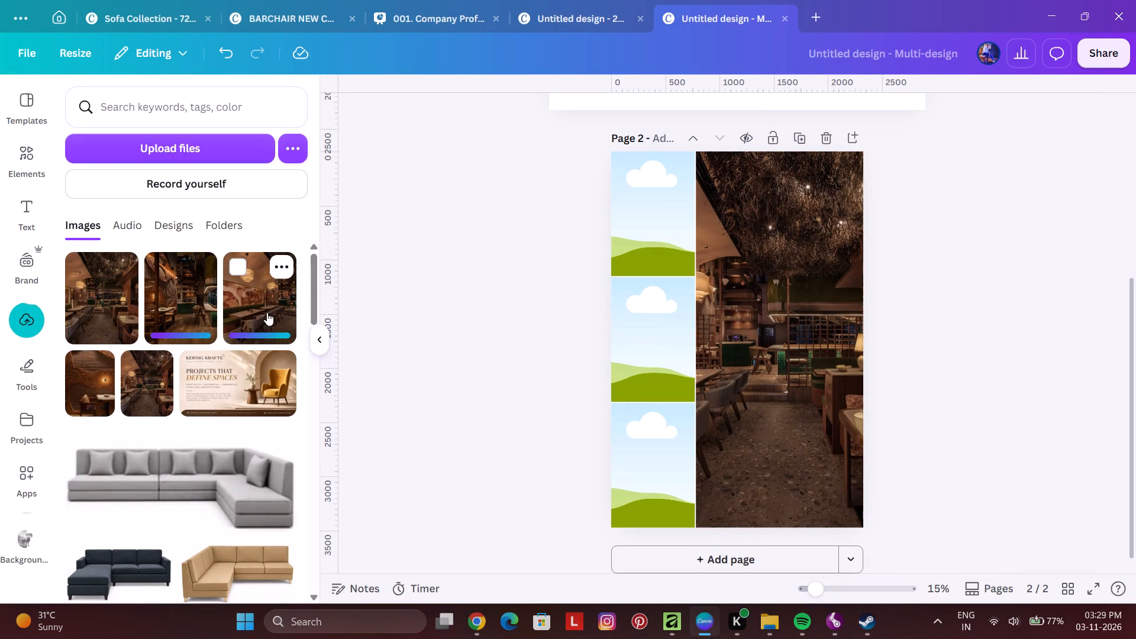
Fill the top small frame with the pendant-lamp dining photo and the middle one with the dark wood-floored interior photo.
left_click_drag(269, 298, 638, 206)
left_click(532, 331)
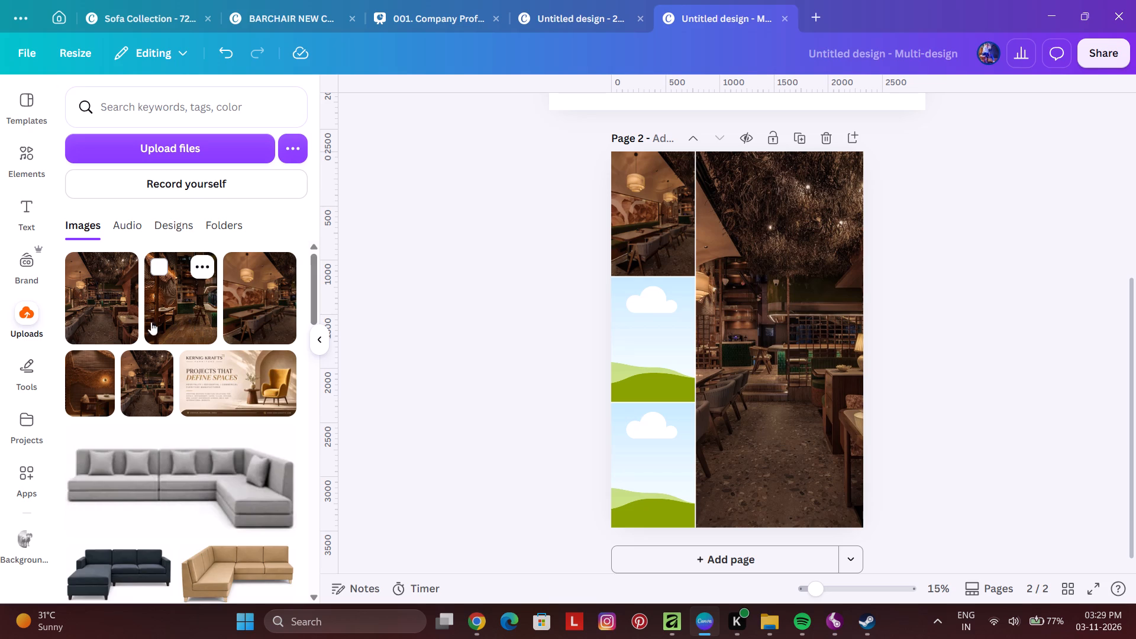
left_click_drag(185, 311, 329, 312)
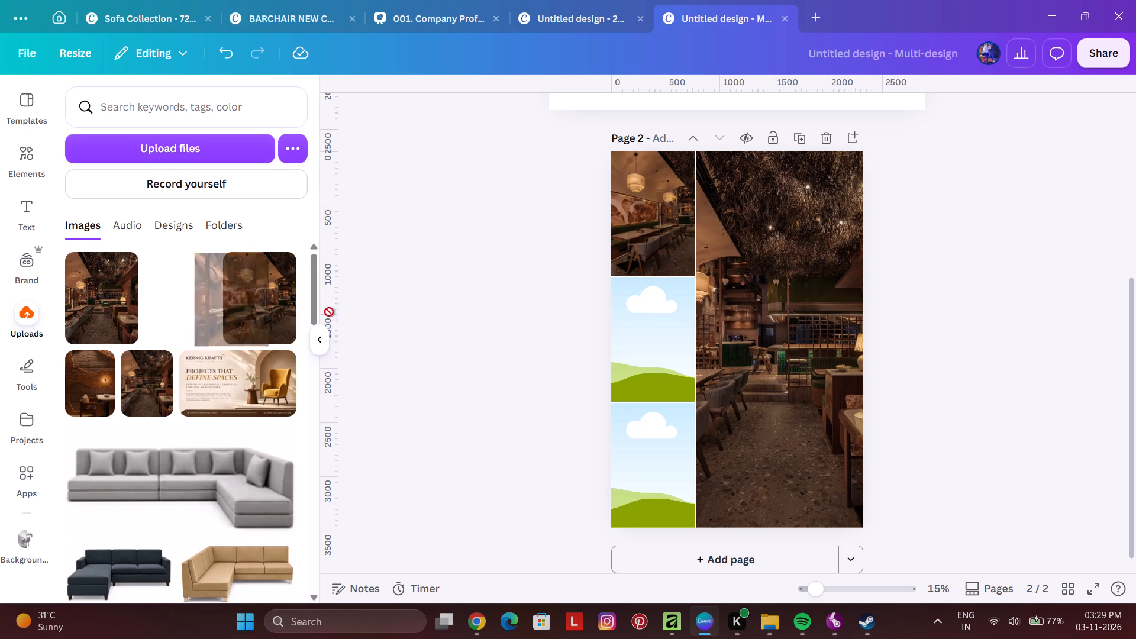
left_click_drag(329, 312, 686, 346)
left_click(515, 393)
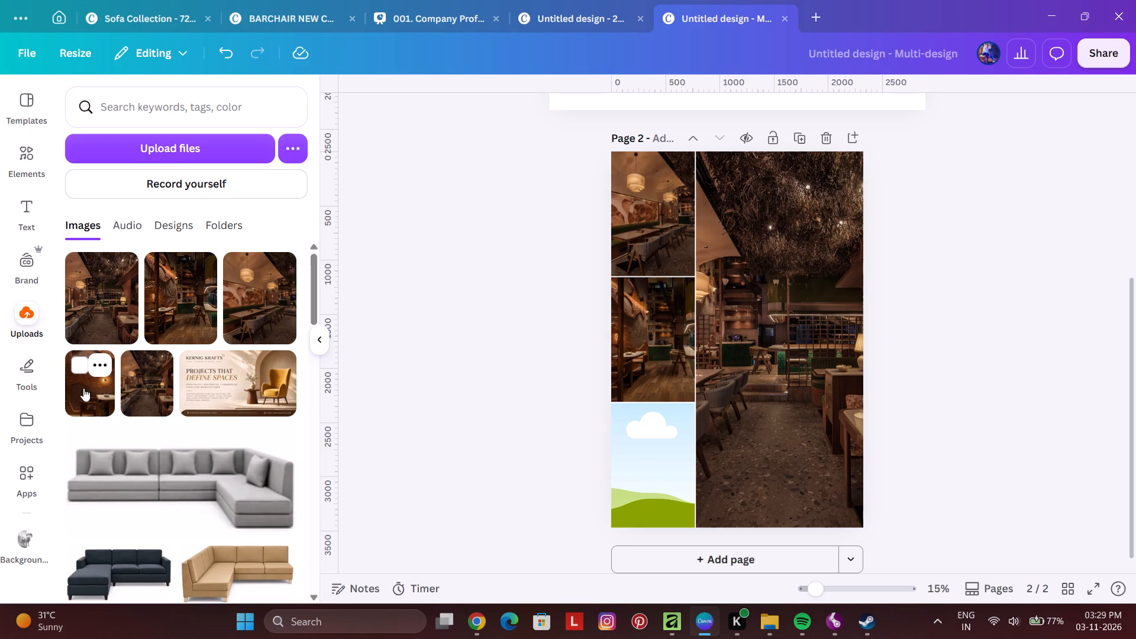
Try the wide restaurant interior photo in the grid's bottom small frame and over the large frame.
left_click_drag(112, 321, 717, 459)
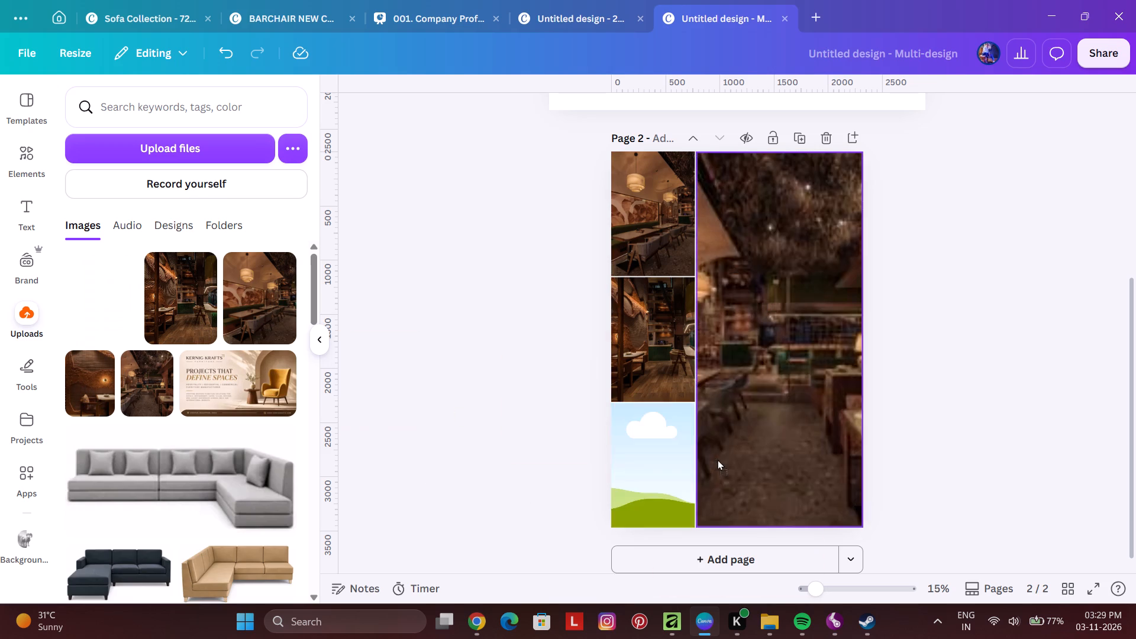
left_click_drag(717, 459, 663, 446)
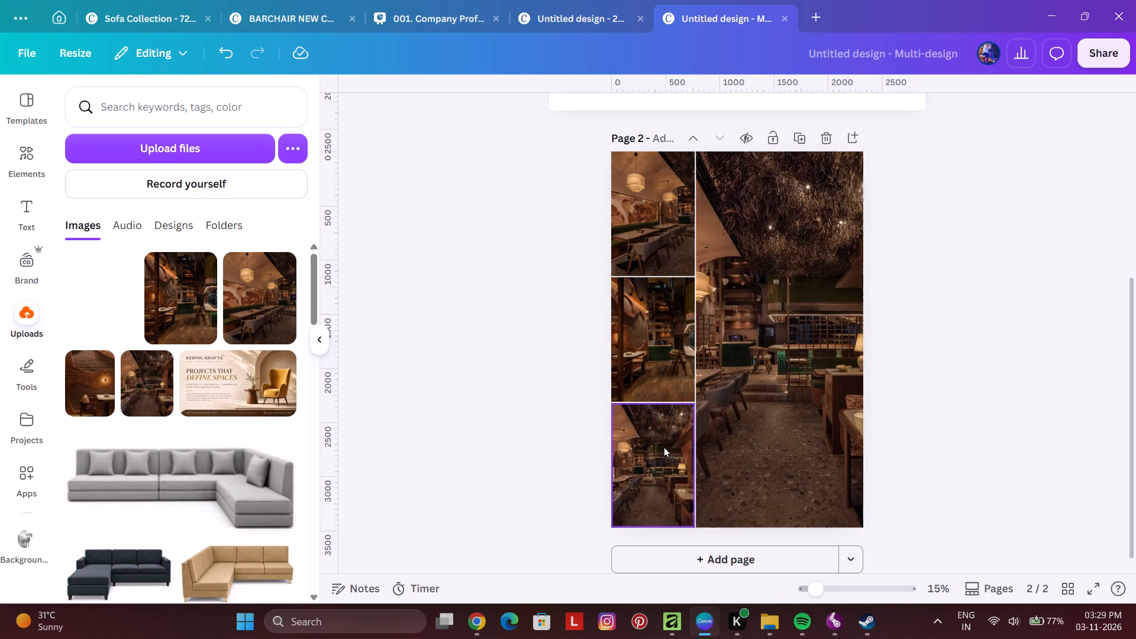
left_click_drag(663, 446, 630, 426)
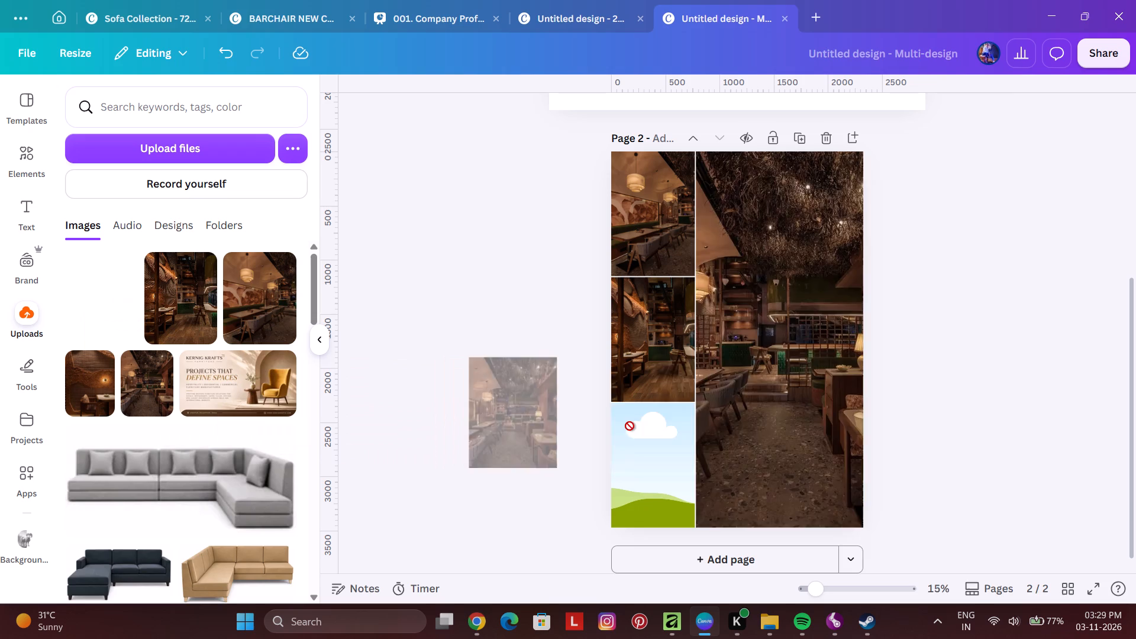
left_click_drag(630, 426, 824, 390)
Reposition the photo inside the large frame's crop to show its right side with the table lamp and dining table.
double_click(761, 398)
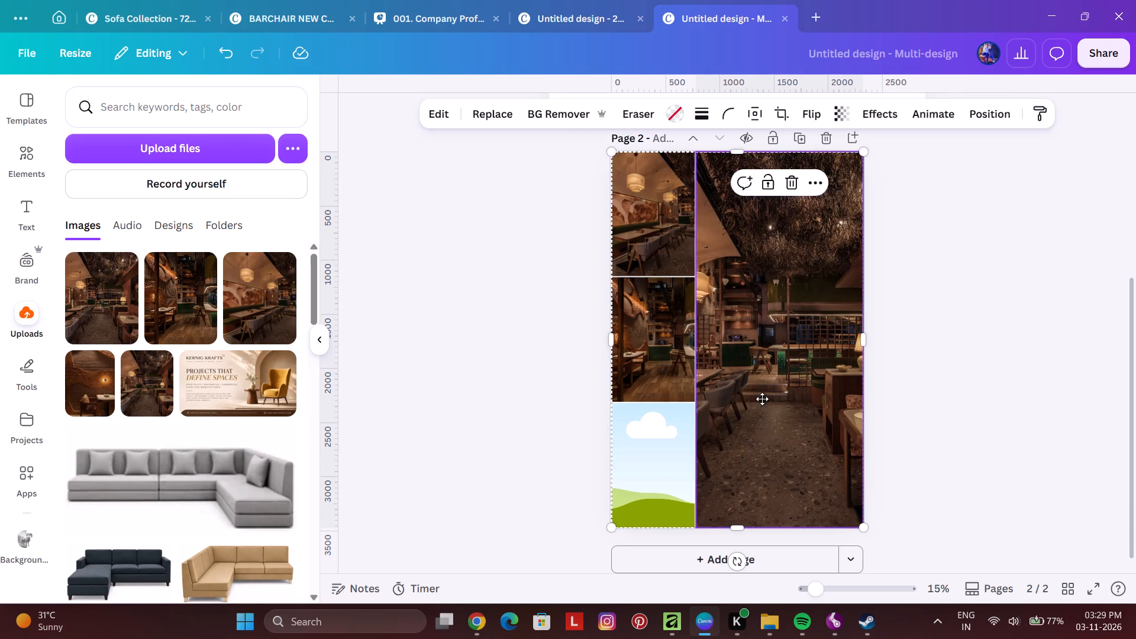
left_click_drag(813, 422, 844, 422)
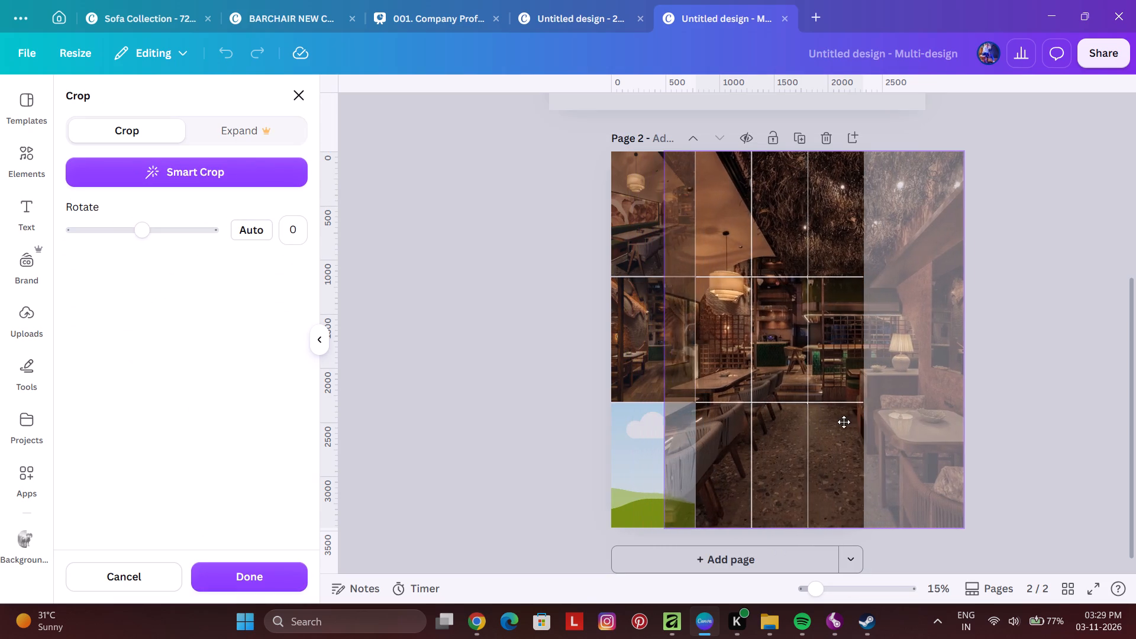
left_click_drag(844, 422, 894, 423)
left_click(1069, 413)
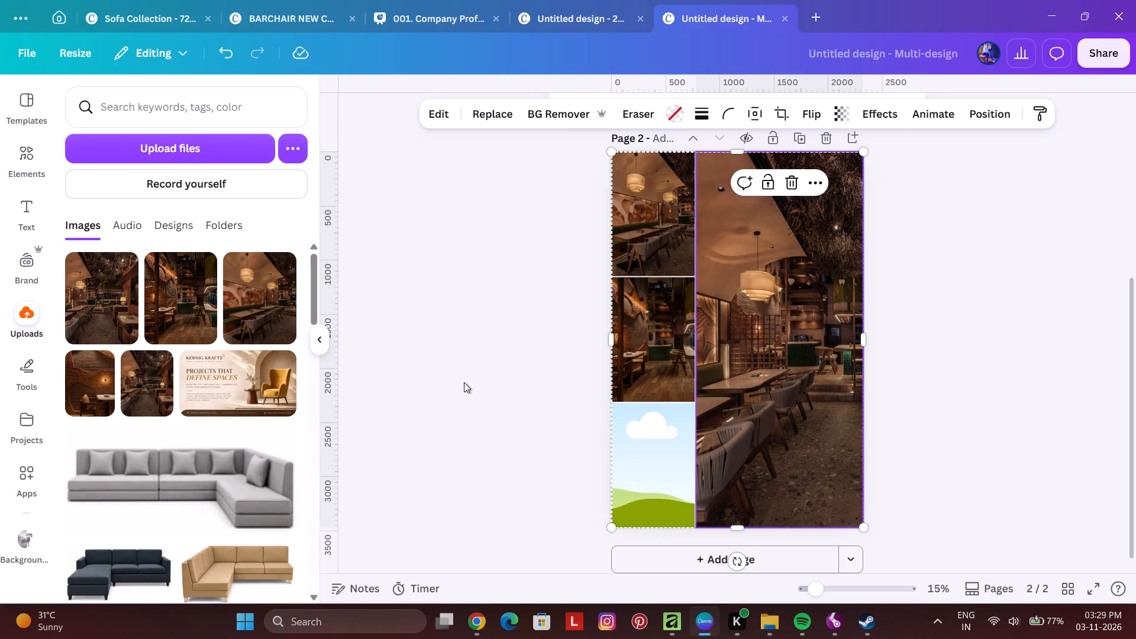
double_click(750, 380)
left_click_drag(822, 427, 748, 430)
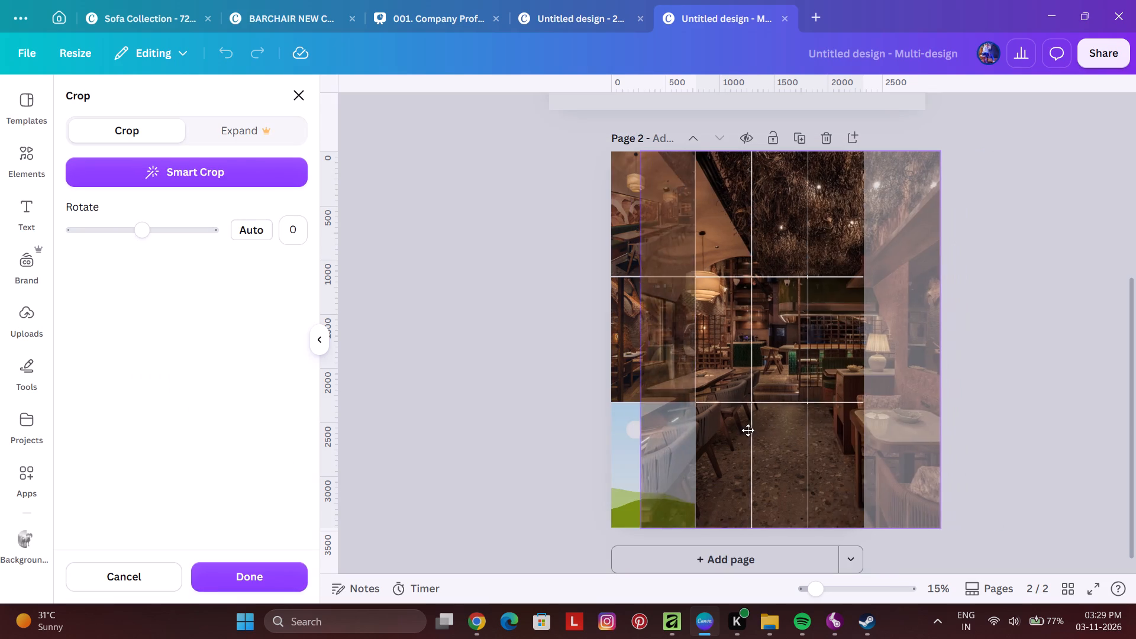
left_click_drag(748, 430, 623, 454)
left_click(947, 415)
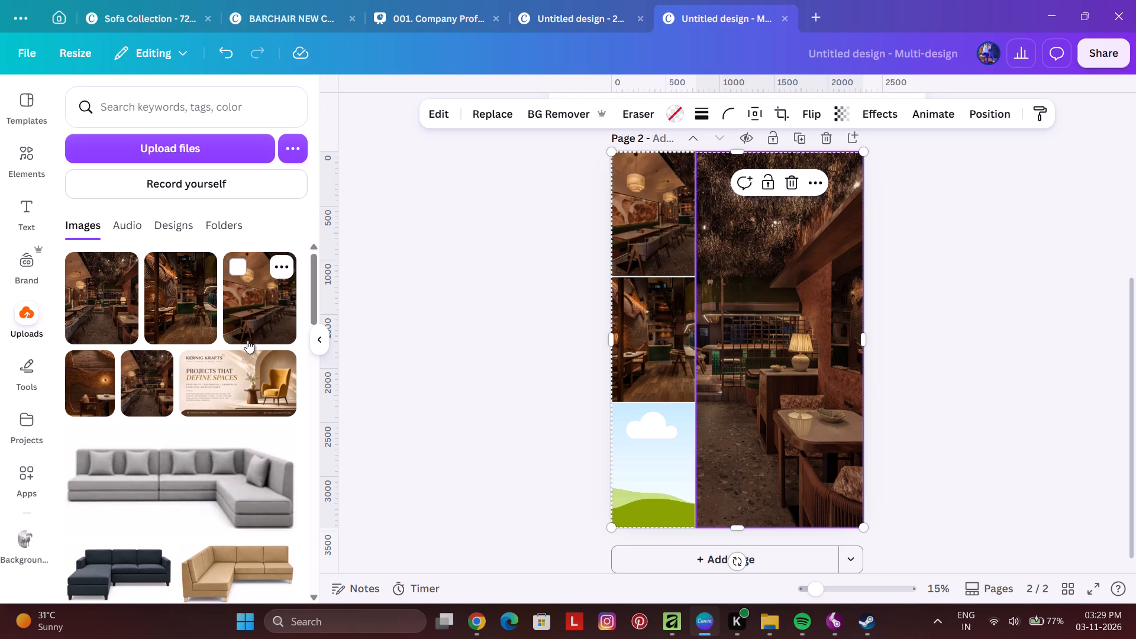
Place the wide restaurant interior photo in the empty bottom small frame of the grid.
left_click_drag(105, 321, 615, 465)
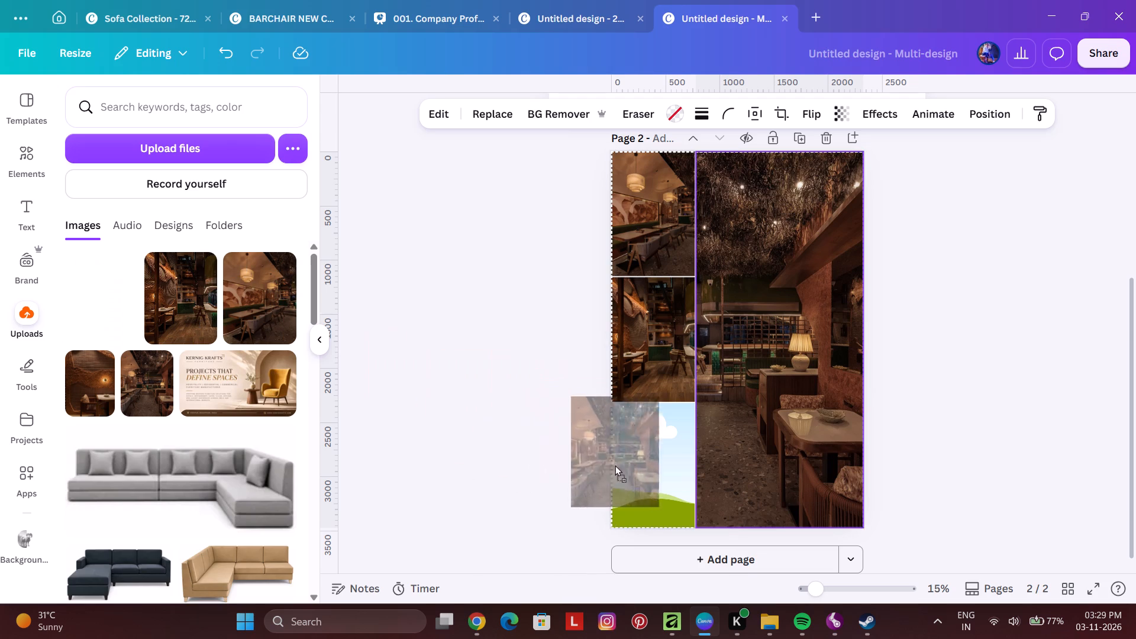
left_click_drag(615, 465, 637, 465)
left_click(409, 416)
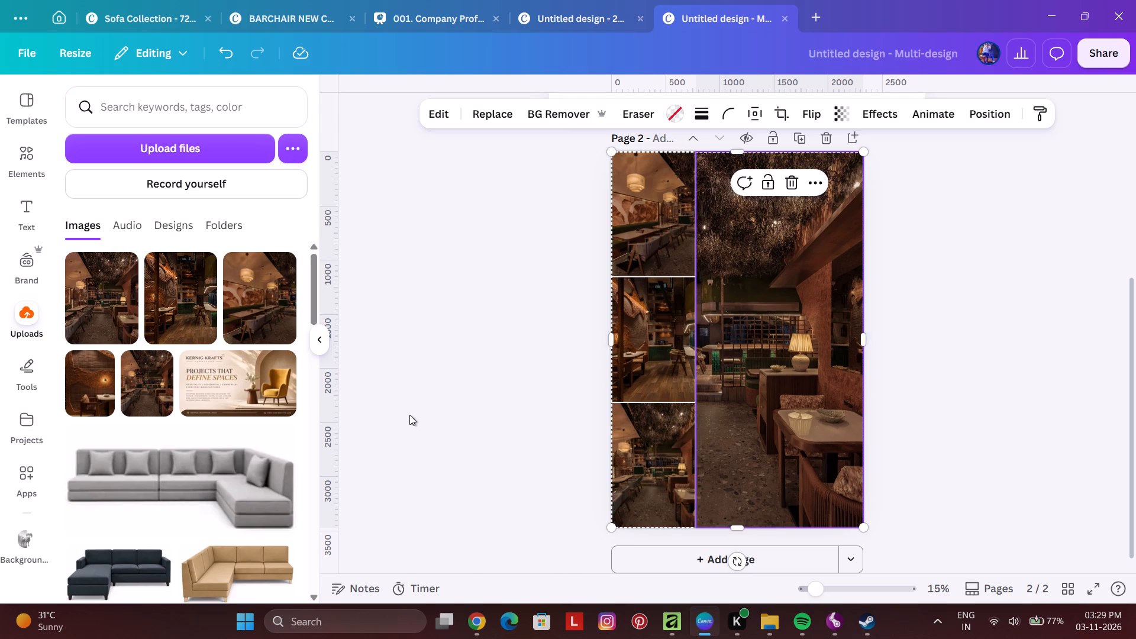
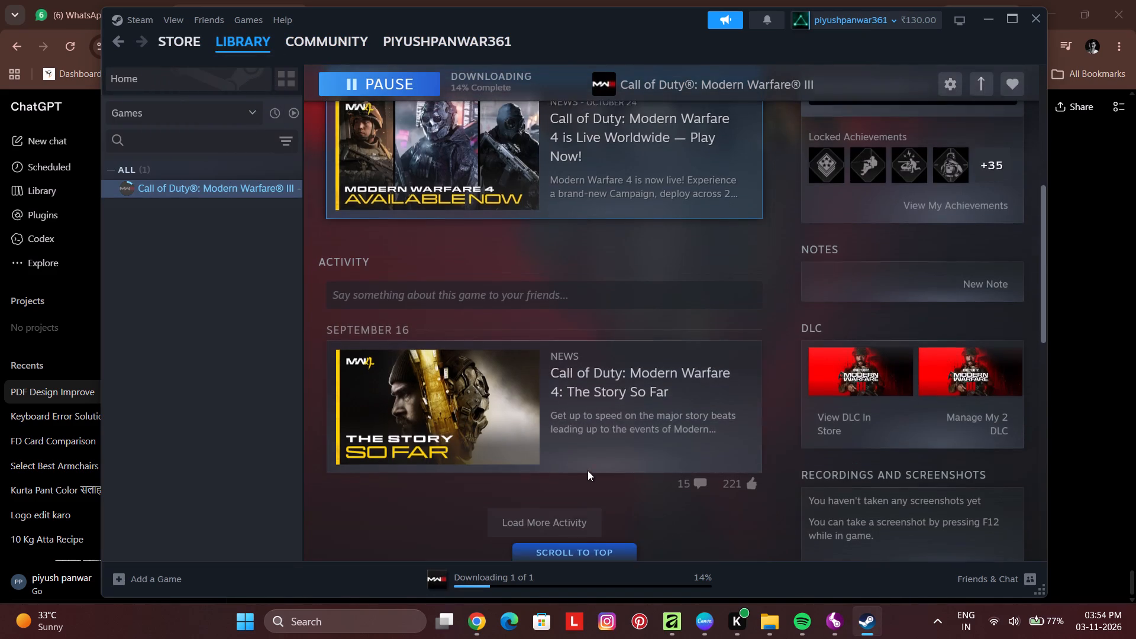
Leave the Call of Duty pages and the Modern Warfare 4 news post in Steam and open the store's front page.
scroll(560, 394, "up", 2)
left_click(166, 41)
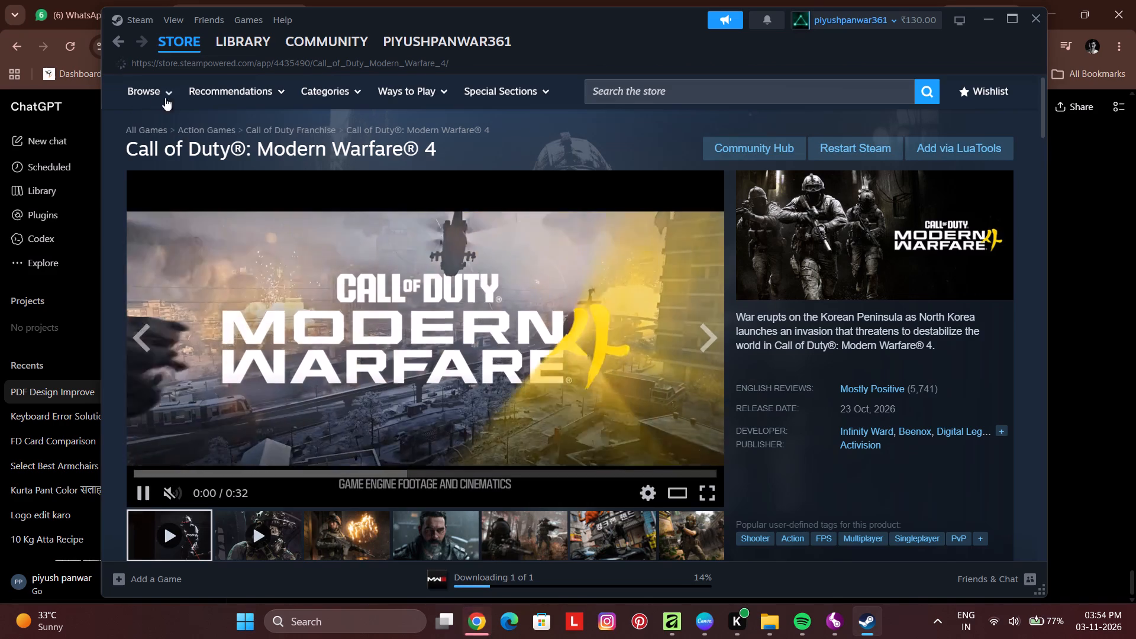
left_click(122, 41)
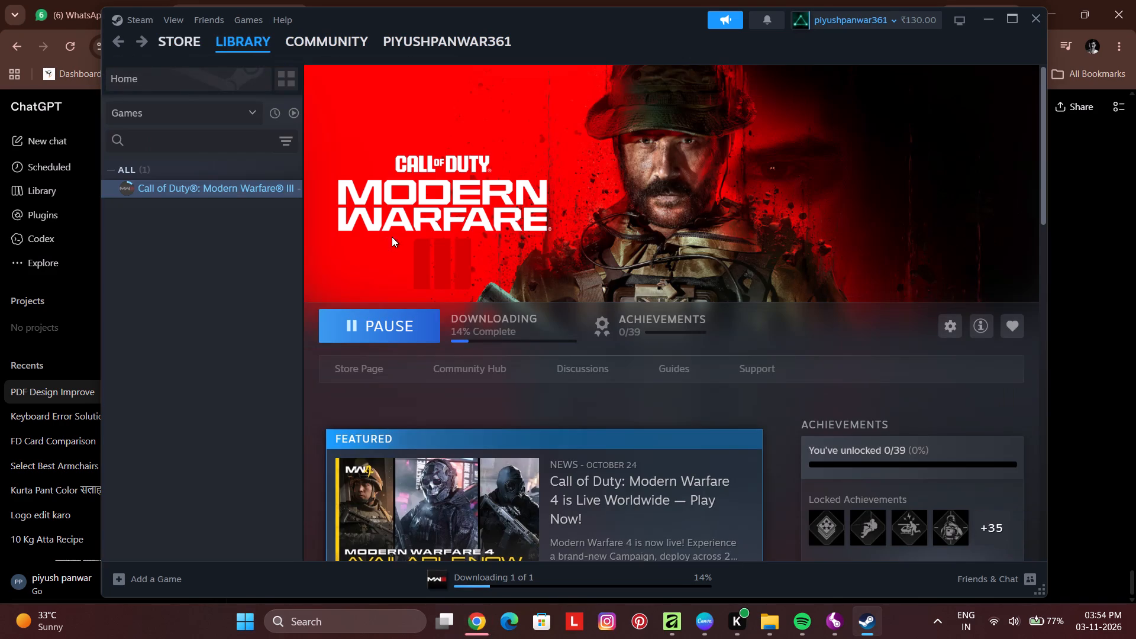
left_click(118, 44)
left_click(125, 54)
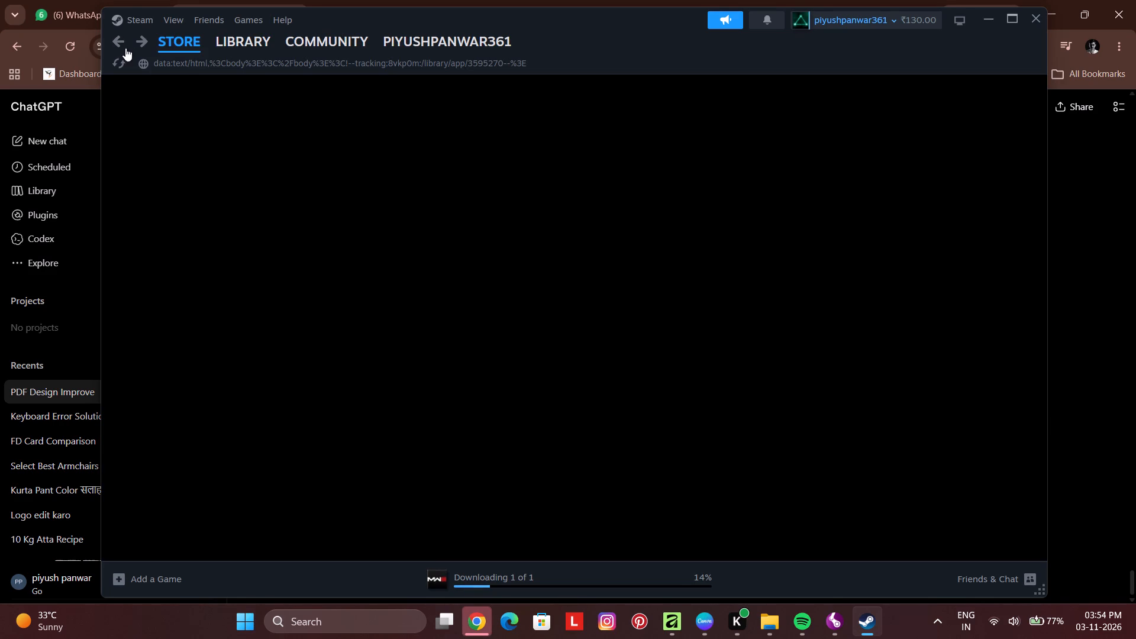
left_click(125, 46)
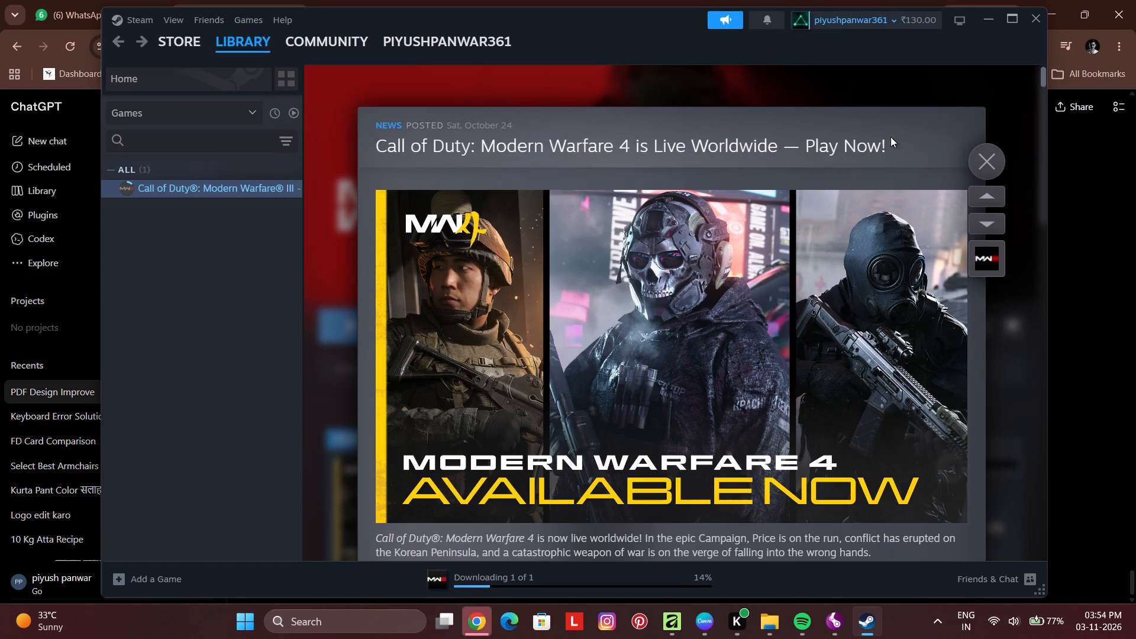
left_click(993, 157)
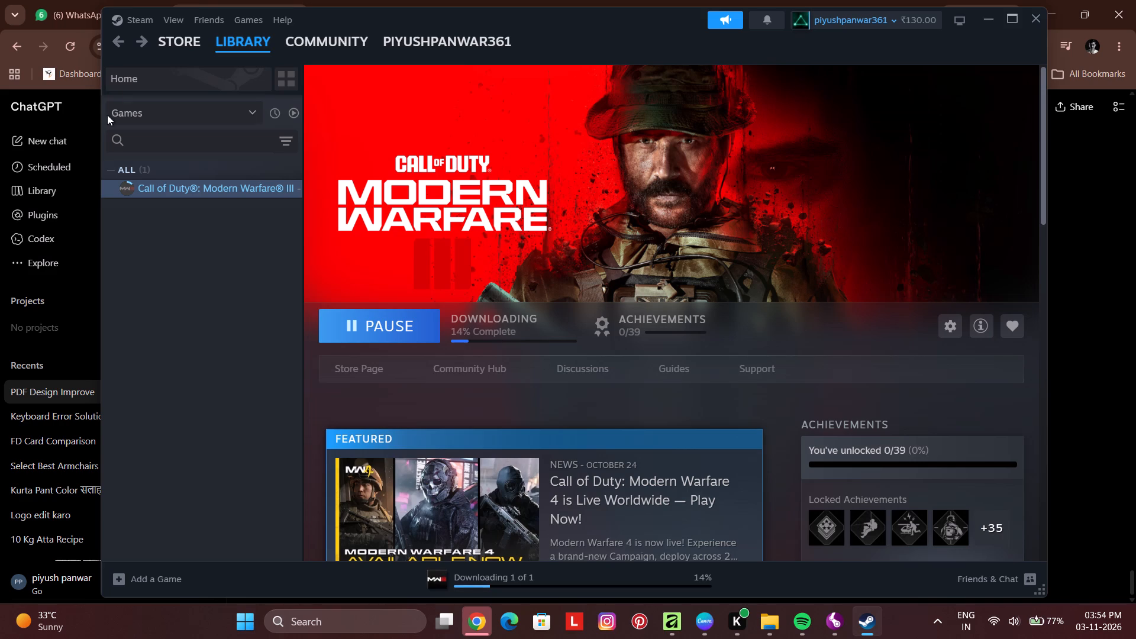
left_click(112, 43)
left_click(161, 34)
left_click(193, 68)
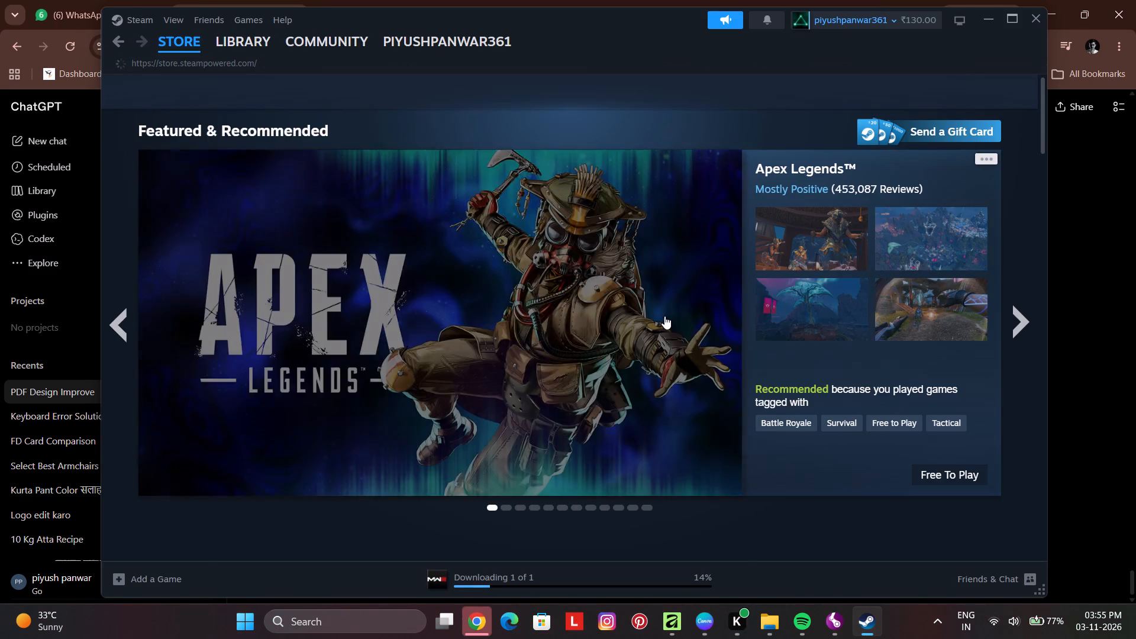
Add Microsoft Flight Simulator (2020) 40th Anniversary Edition through LuaTools from the store's game recommendations, and return to the ChatGPT window.
scroll(929, 471, "down", 4)
scroll(744, 416, "down", 3)
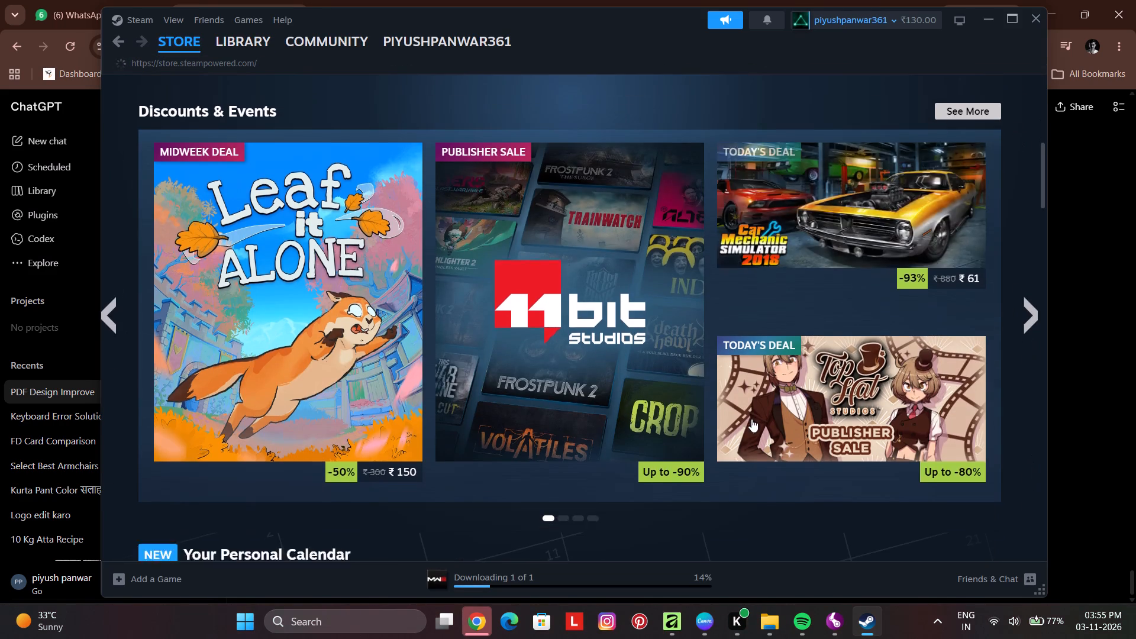
scroll(751, 419, "down", 7)
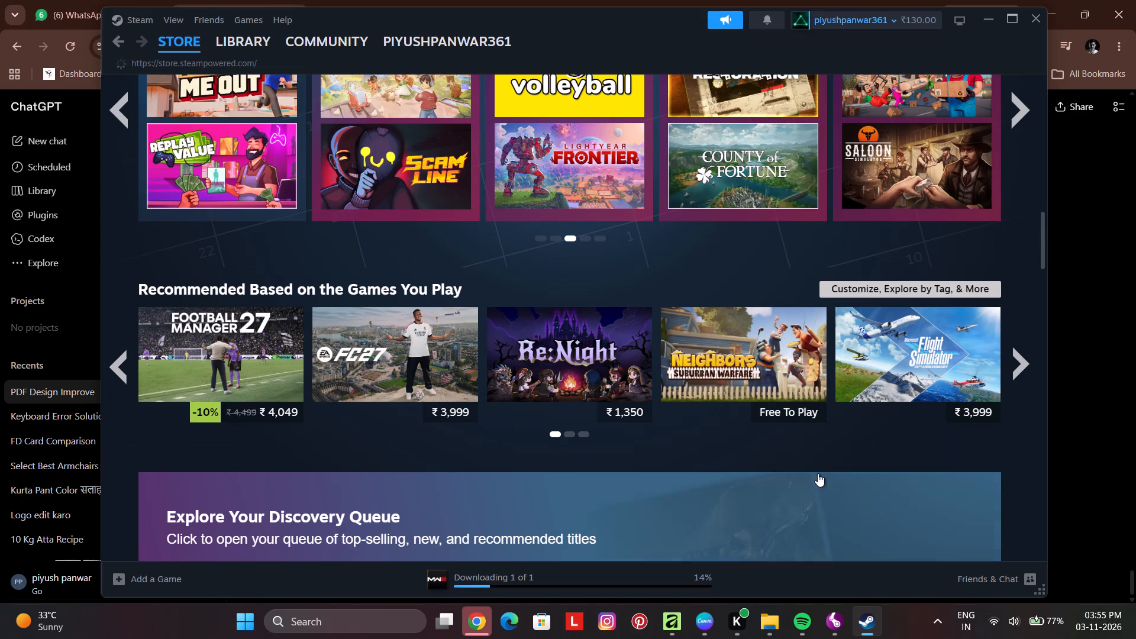
left_click(1018, 368)
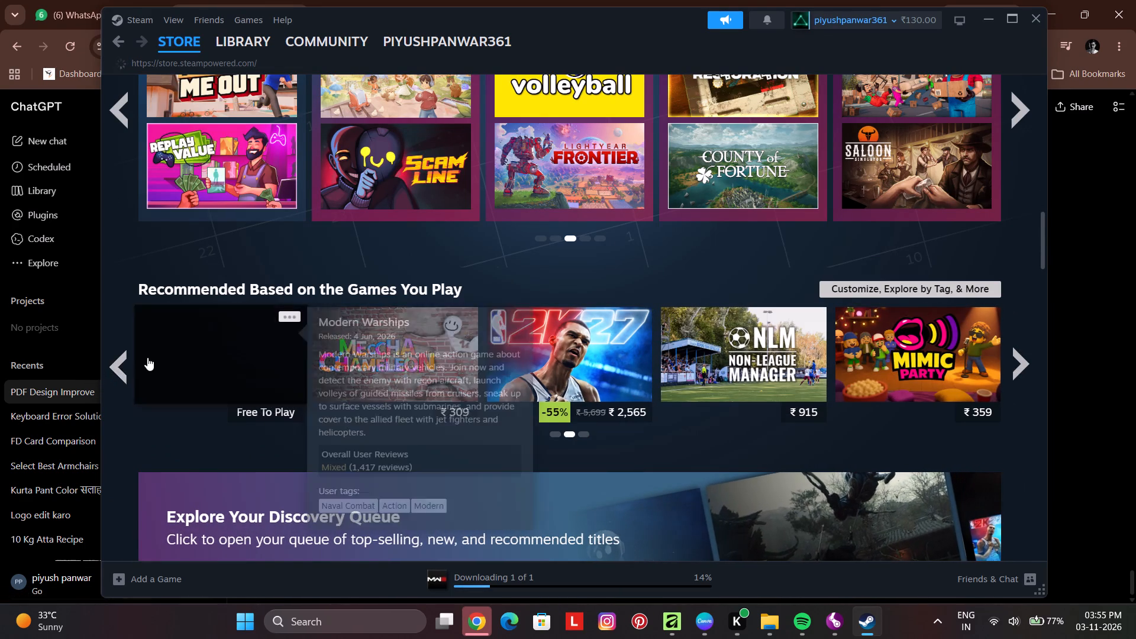
left_click(118, 363)
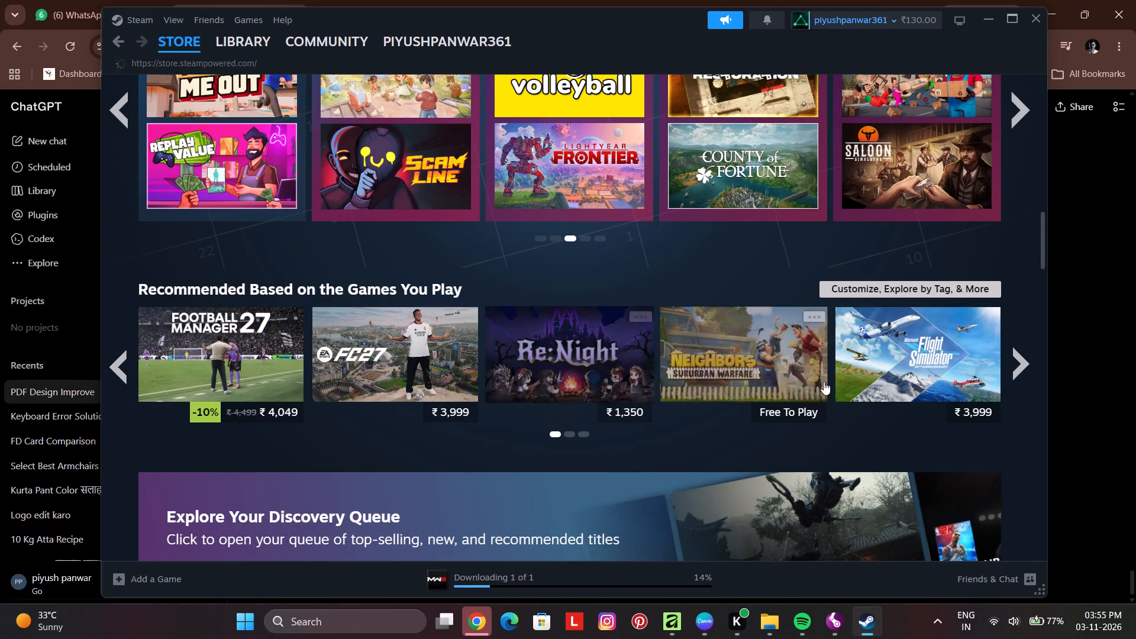
left_click(870, 371)
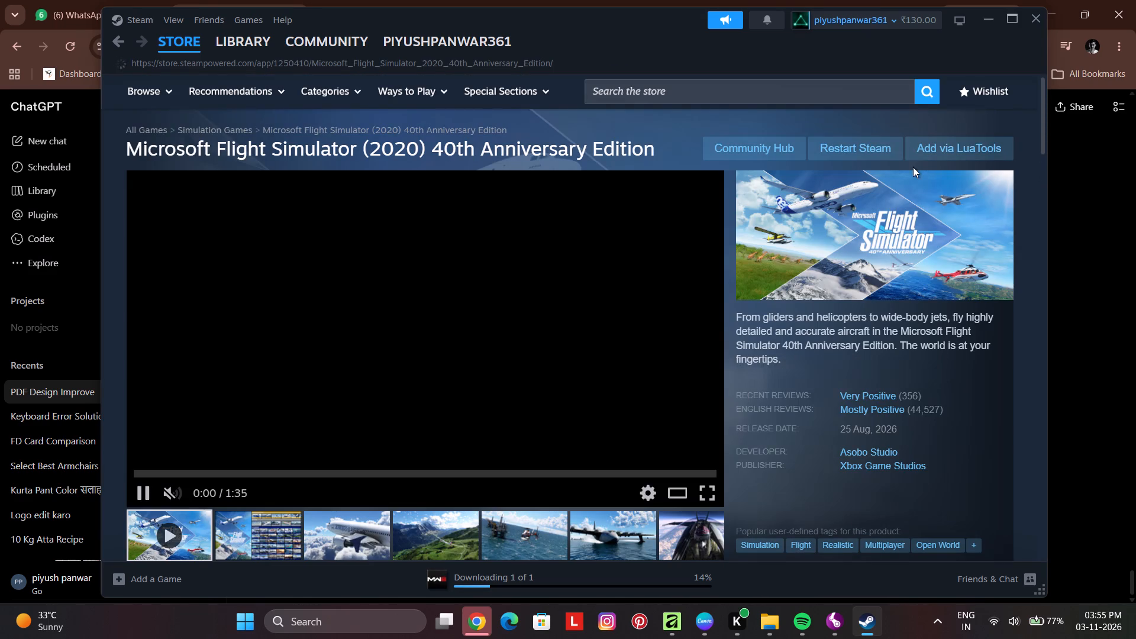
scroll(515, 395, "down", 3)
scroll(702, 437, "up", 3)
left_click(988, 137)
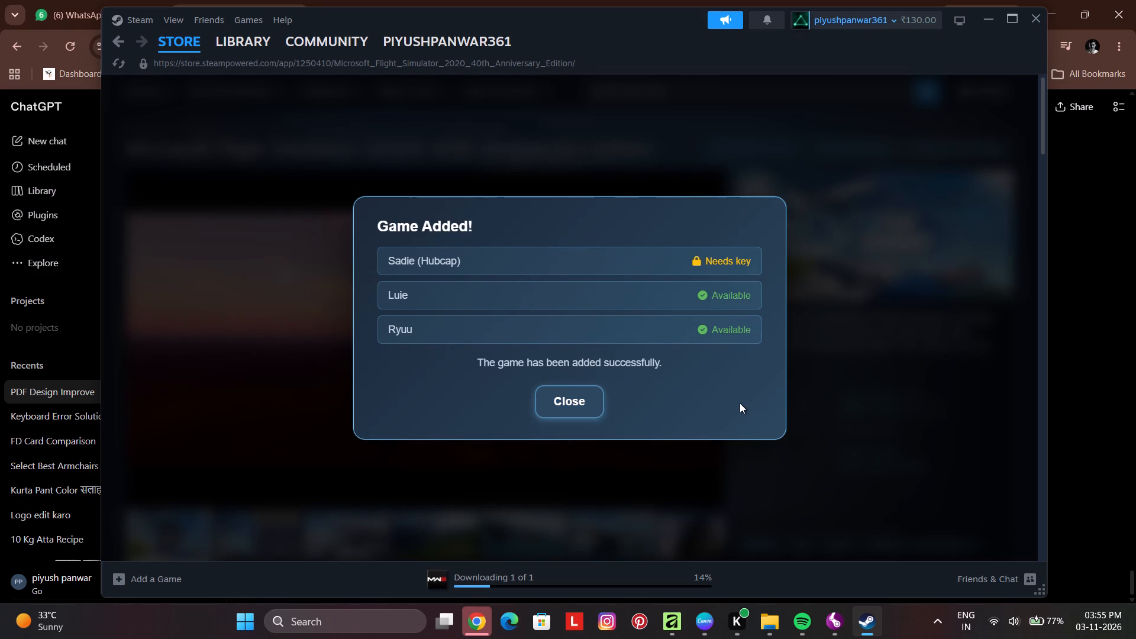
left_click(592, 403)
left_click(1083, 207)
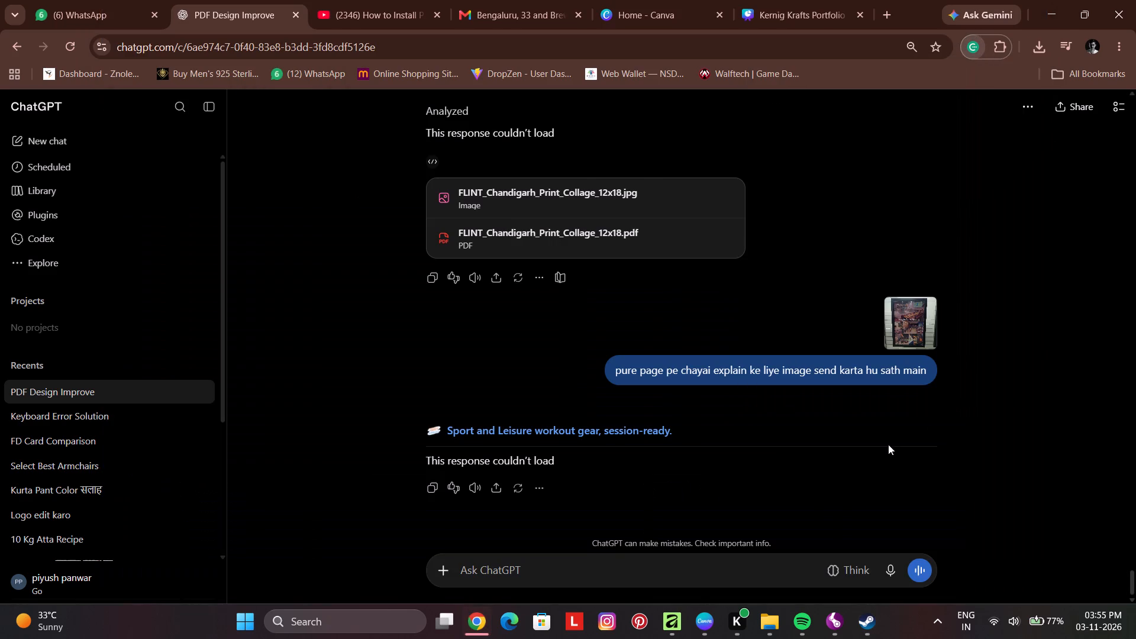
left_click(832, 628)
left_click(463, 223)
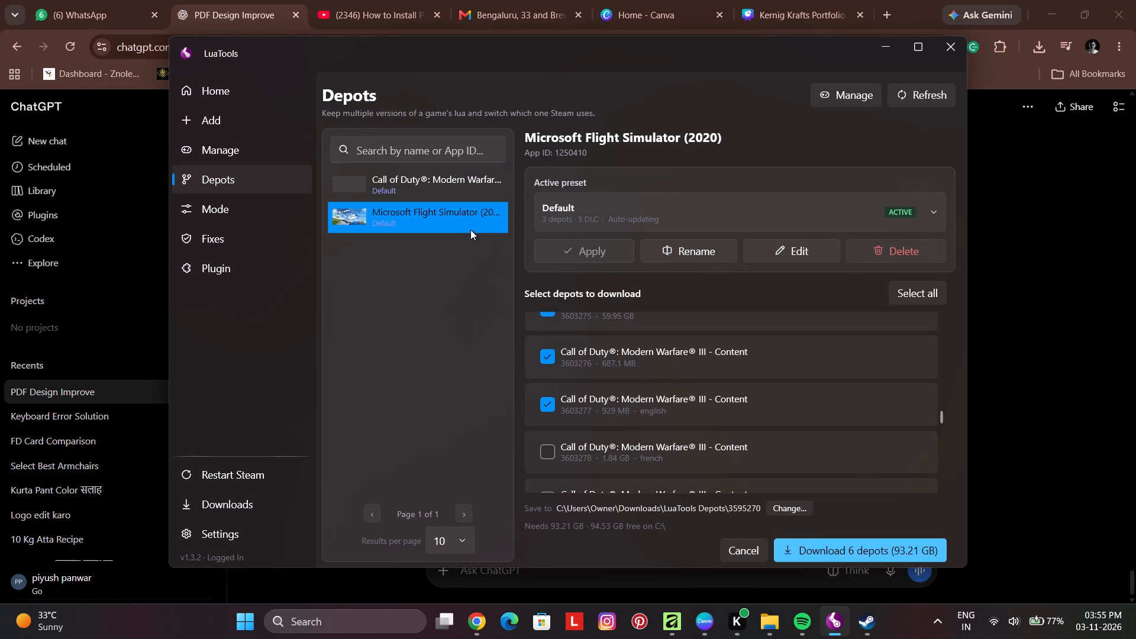
scroll(612, 389, "down", 2)
scroll(614, 391, "up", 4)
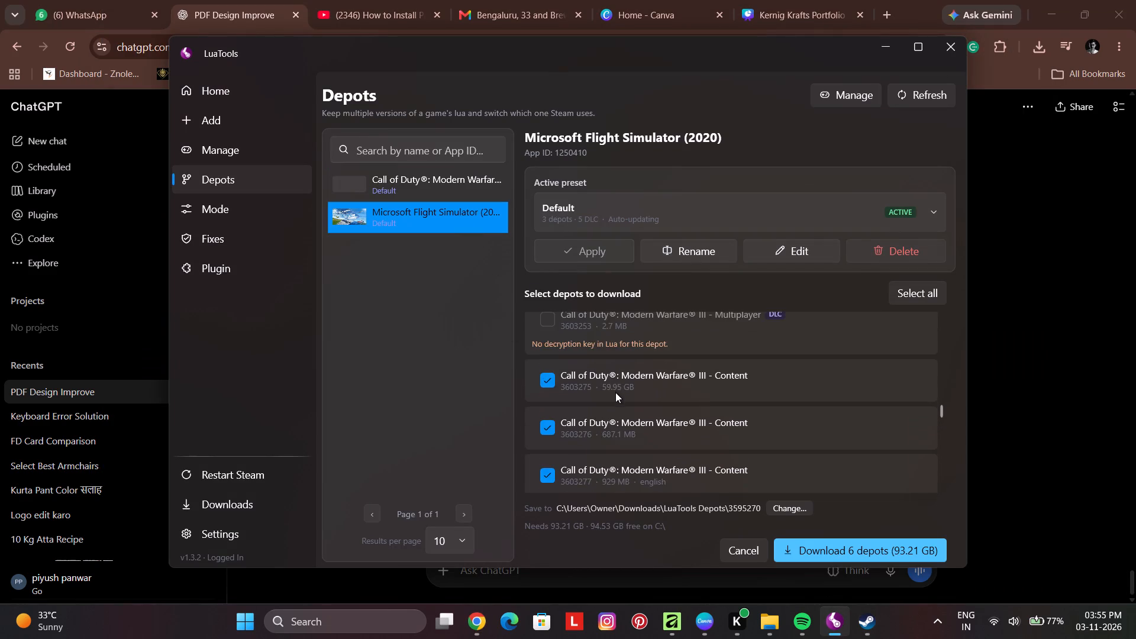
scroll(617, 391, "up", 3)
scroll(617, 391, "down", 3)
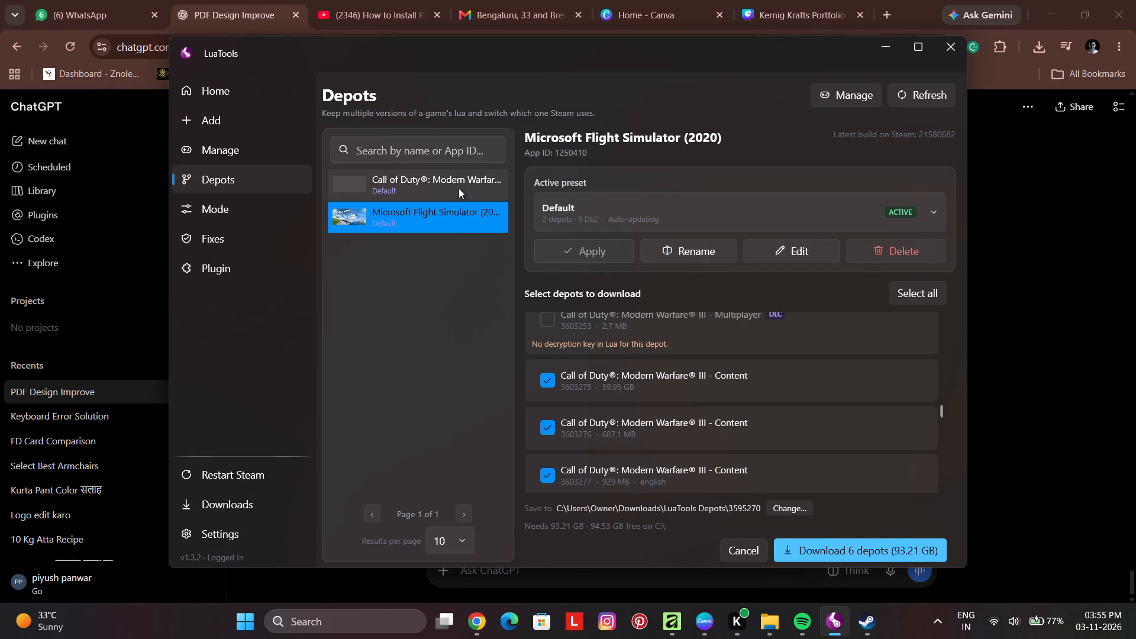
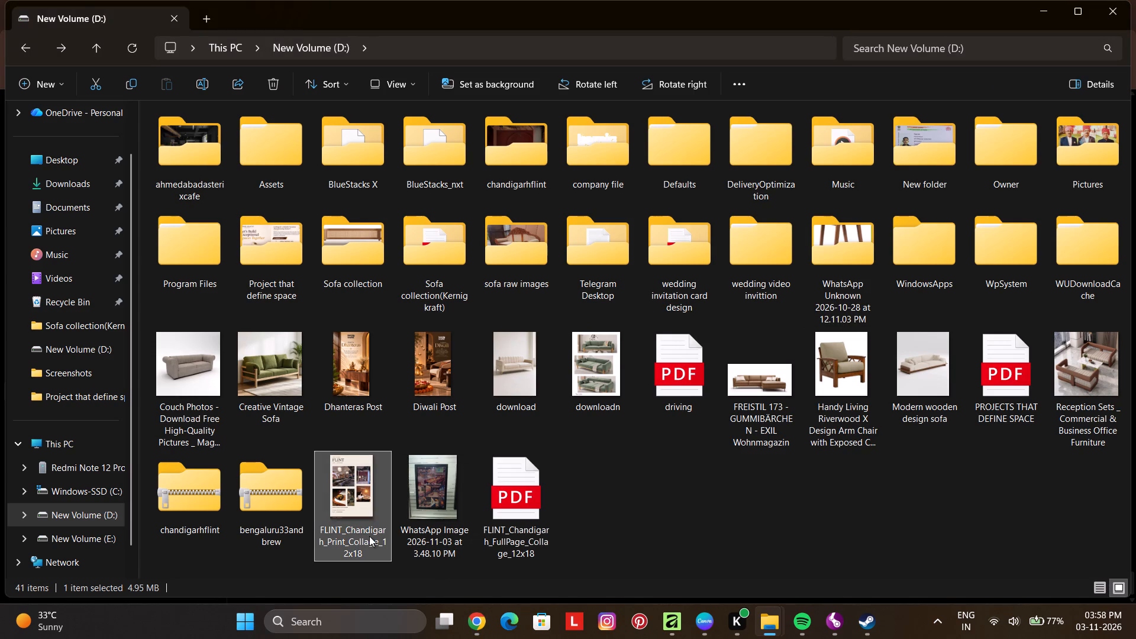
Switch to Steam, check the library pages of Microsoft Flight Simulator (2020) and Call of Duty: Modern Warfare III, and return to File Explorer.
left_click(860, 618)
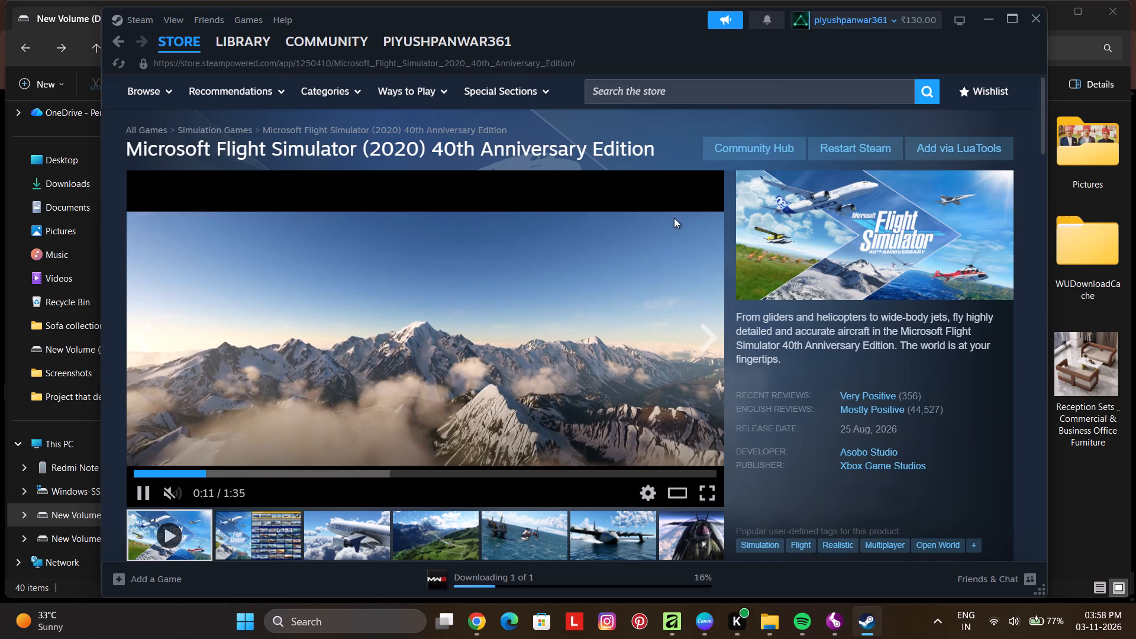
left_click(115, 43)
left_click(253, 50)
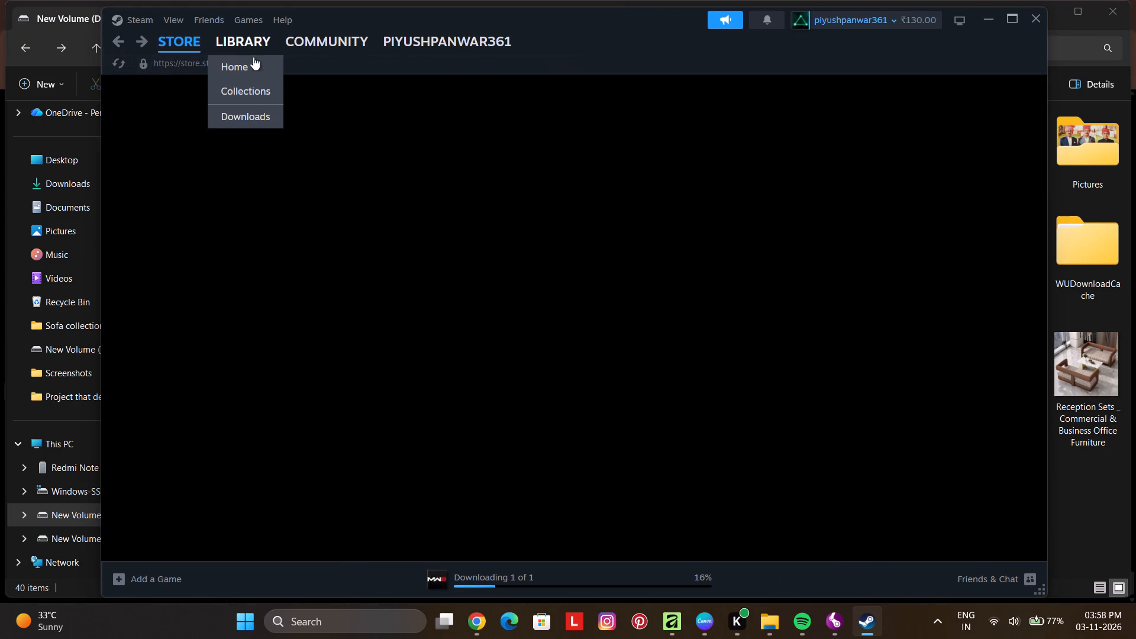
left_click(254, 62)
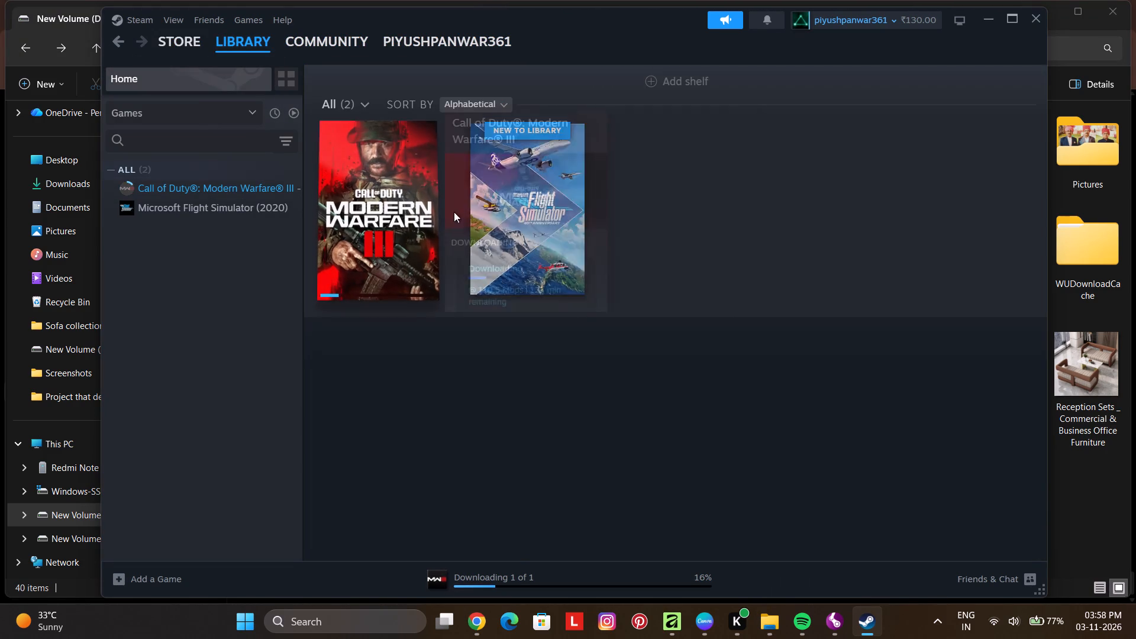
left_click(506, 196)
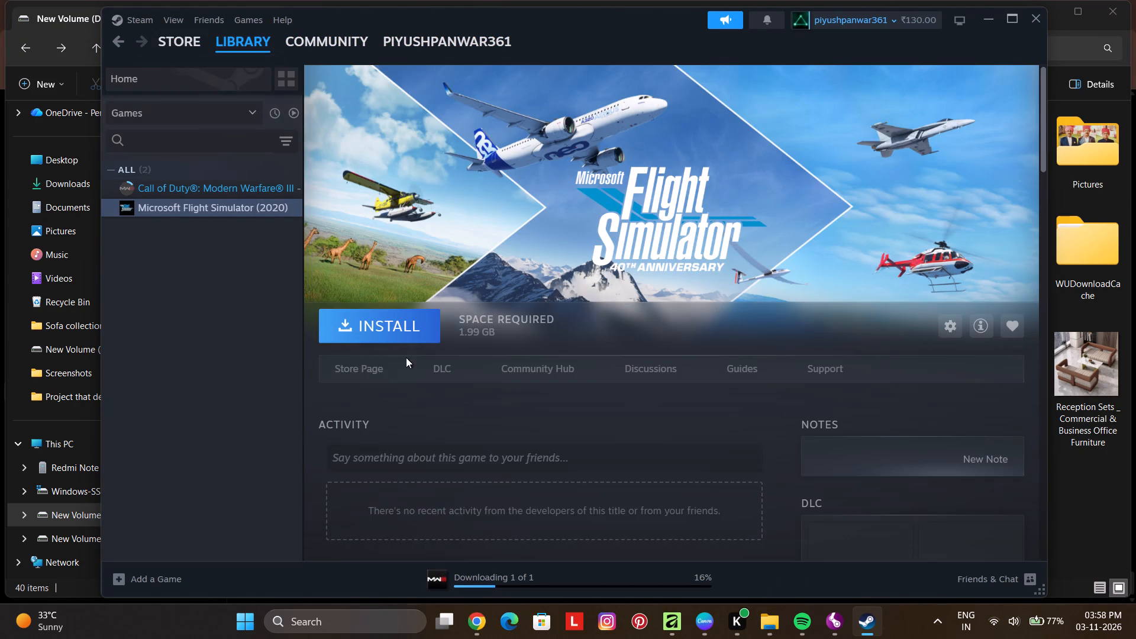
left_click(208, 49)
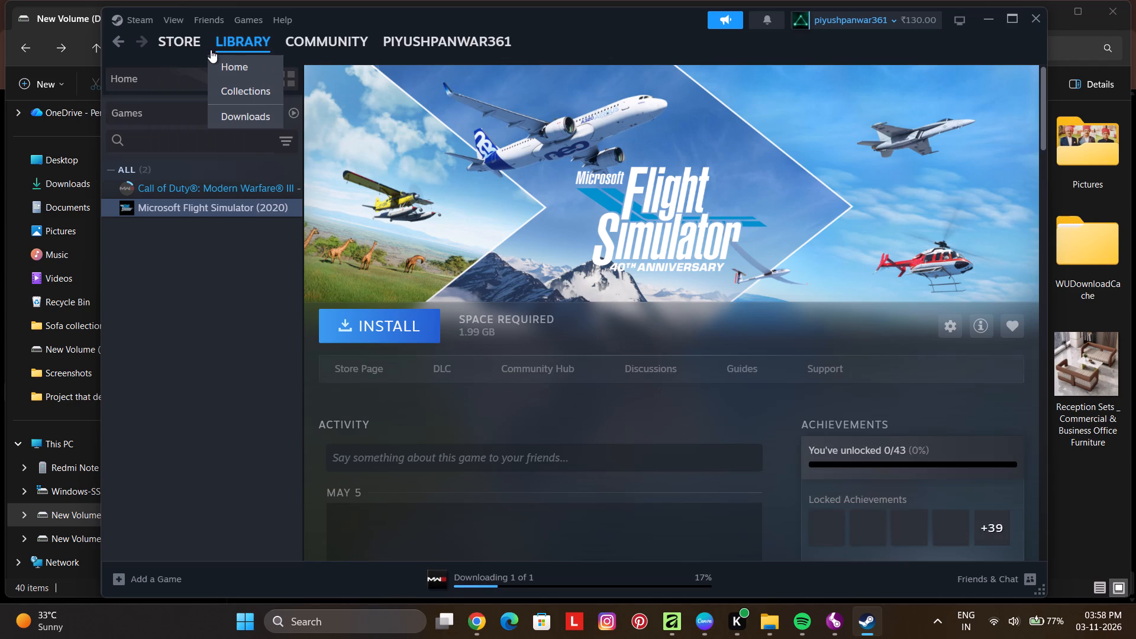
left_click(201, 46)
left_click(235, 46)
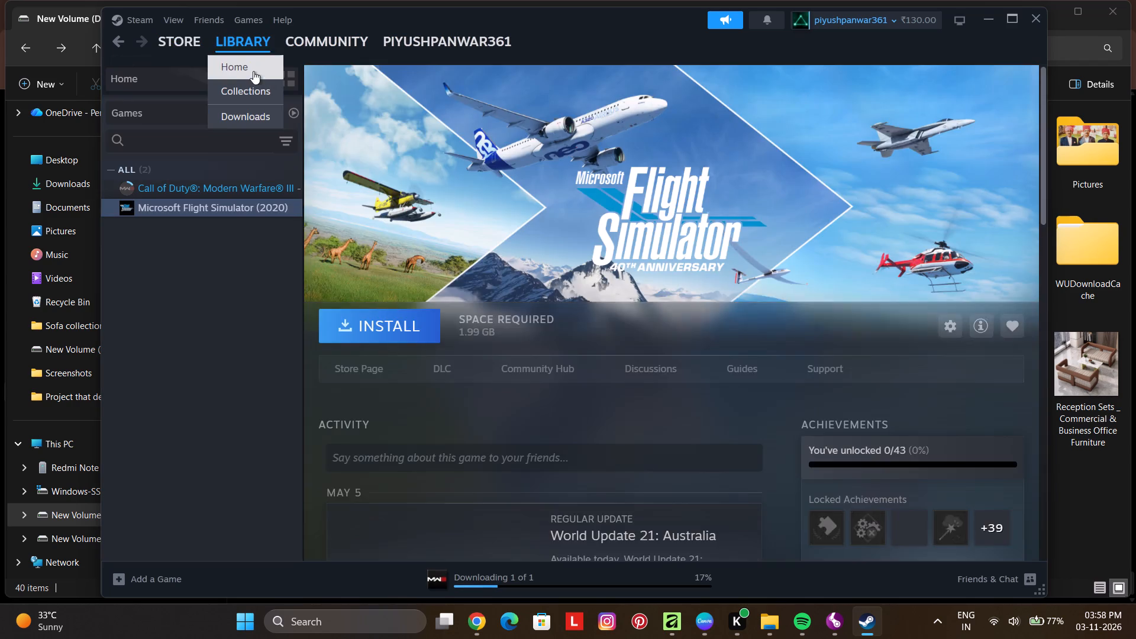
left_click(255, 72)
left_click(402, 228)
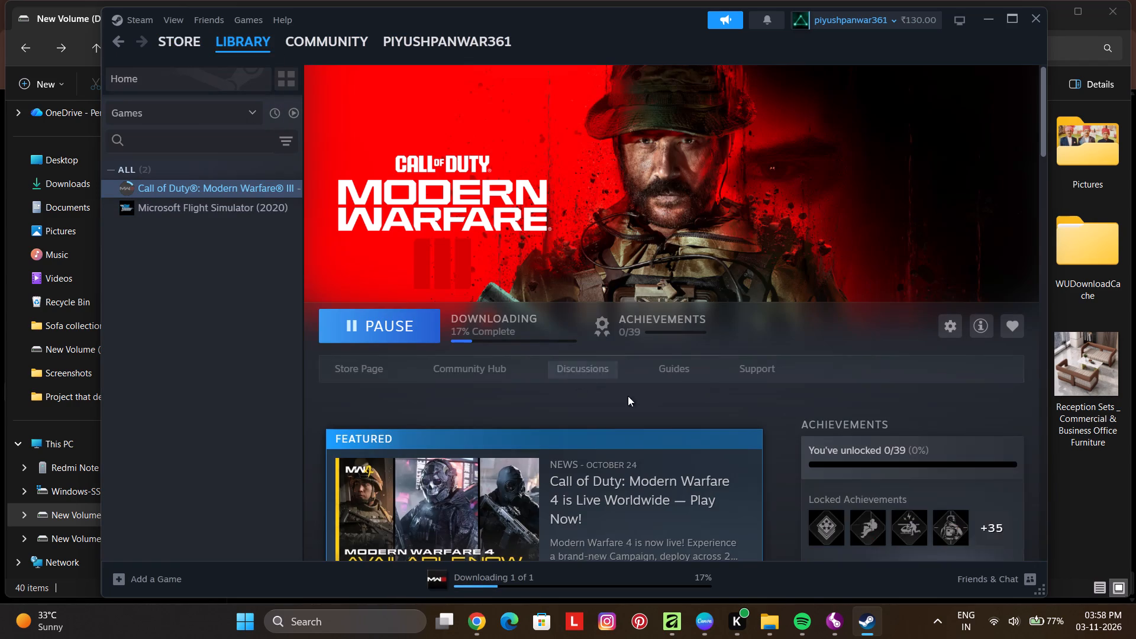
scroll(731, 359, "down", 3)
scroll(733, 359, "up", 4)
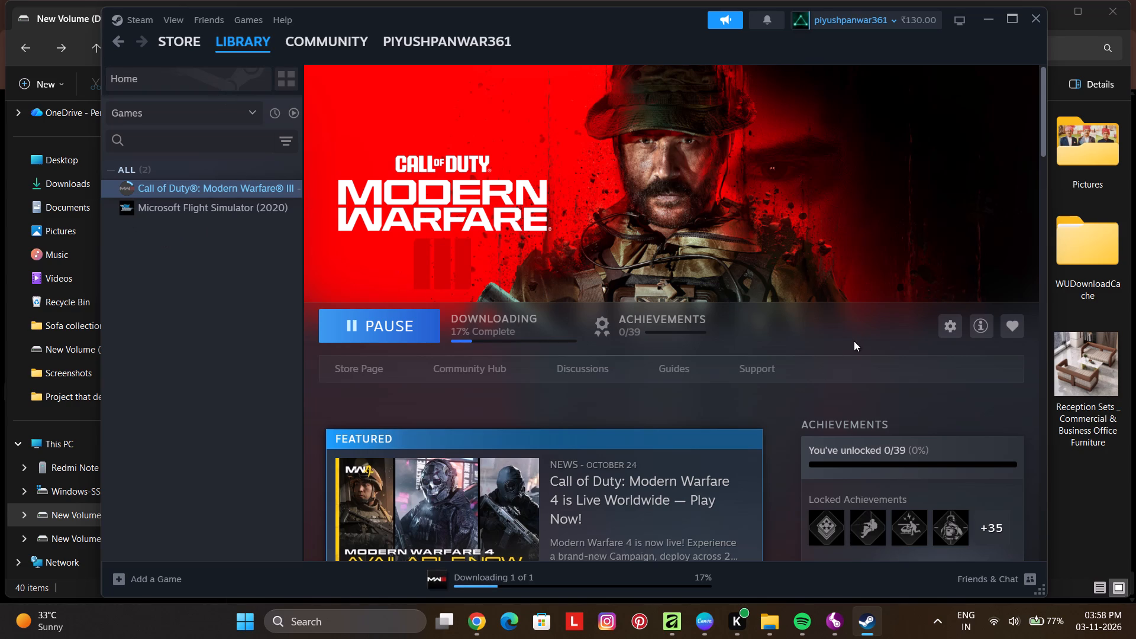
left_click(1093, 470)
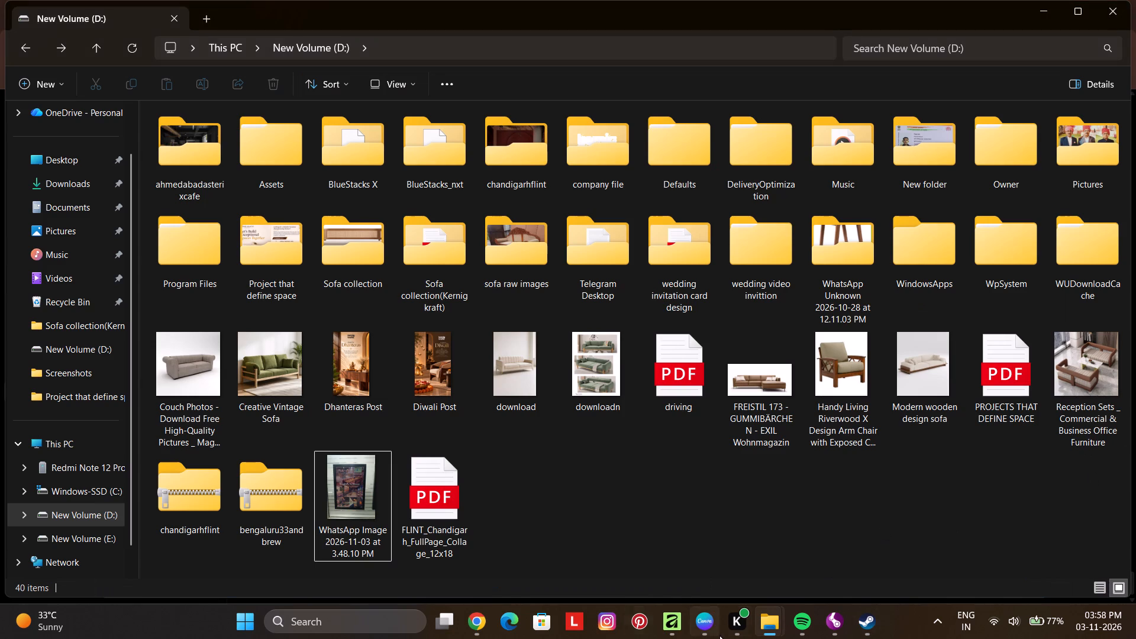
Switch to Canva and clear the portrait page by deleting the café photos and the collage frame holding them.
left_click(708, 632)
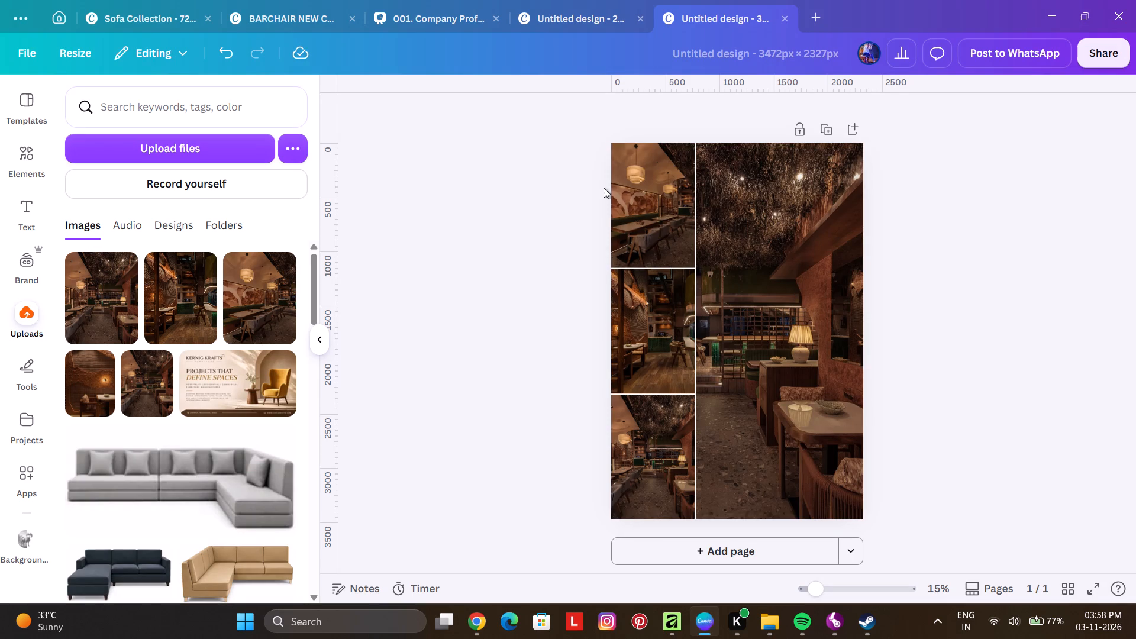
left_click_drag(568, 160, 853, 544)
key("Delete")
left_click_drag(880, 125, 616, 327)
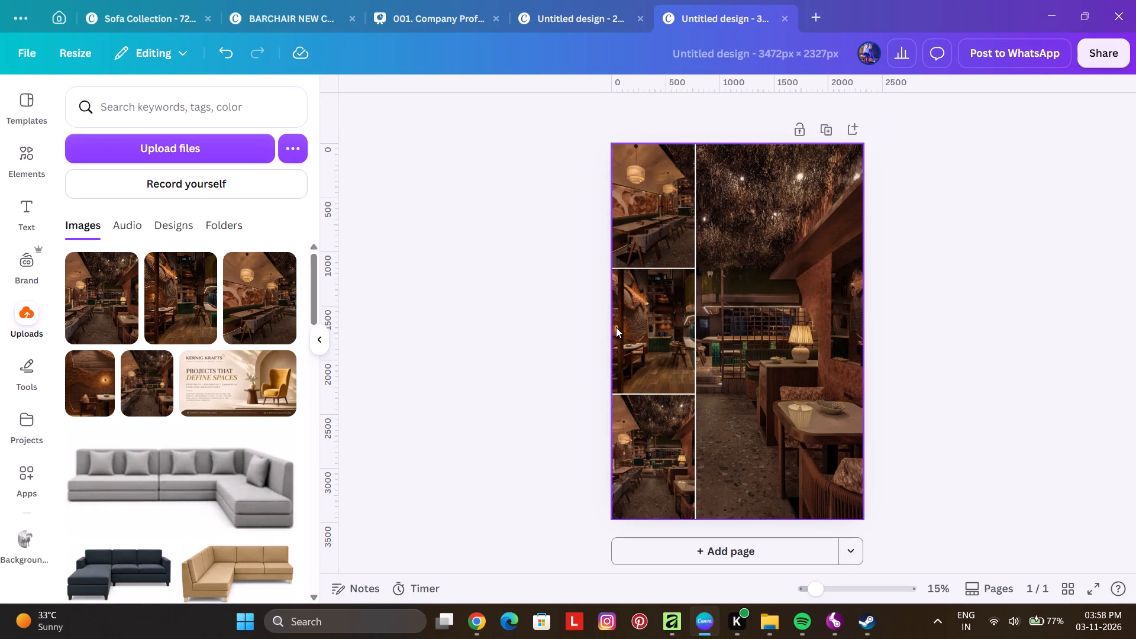
left_click(646, 332)
key("Delete")
left_click(757, 325)
key("Delete")
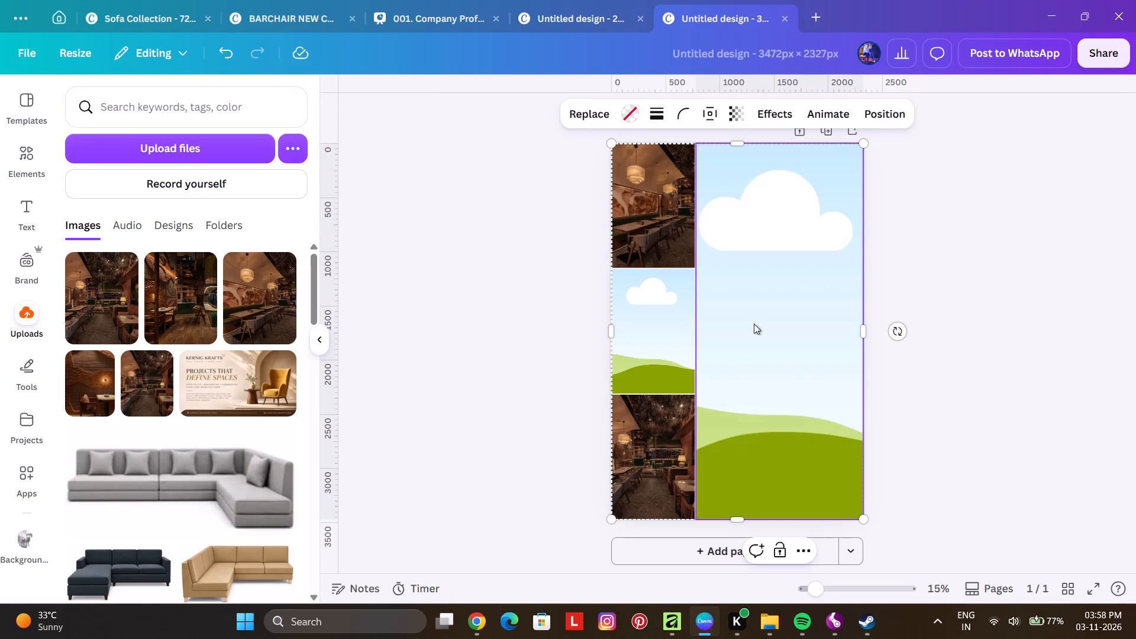
left_click(748, 319)
key("Delete")
left_click(705, 314)
key("Delete")
left_click_drag(534, 155, 908, 599)
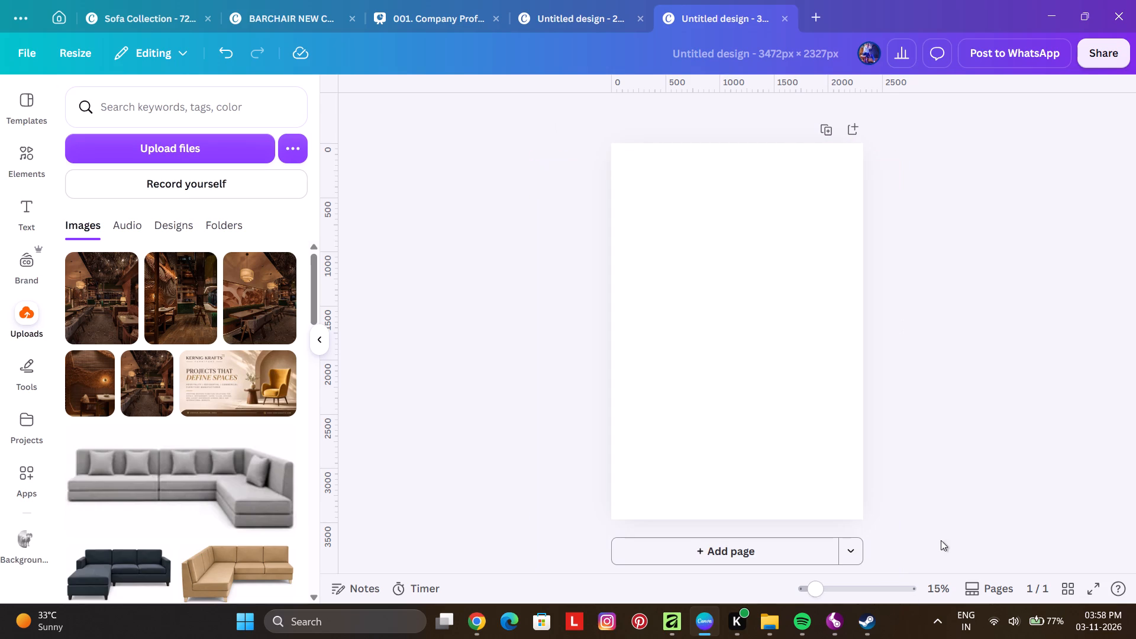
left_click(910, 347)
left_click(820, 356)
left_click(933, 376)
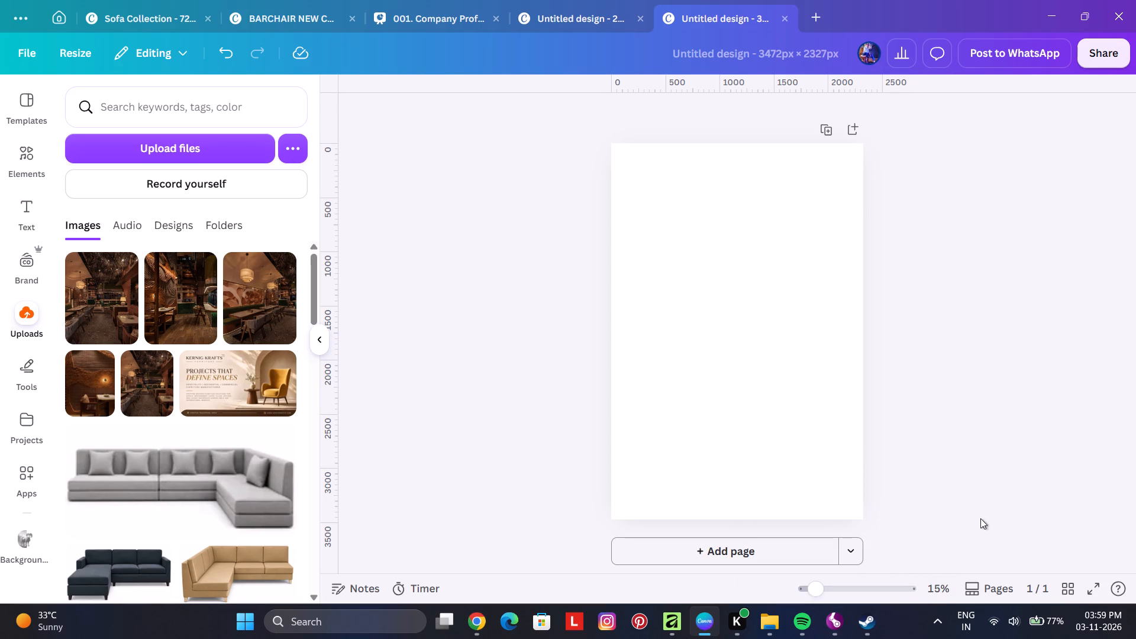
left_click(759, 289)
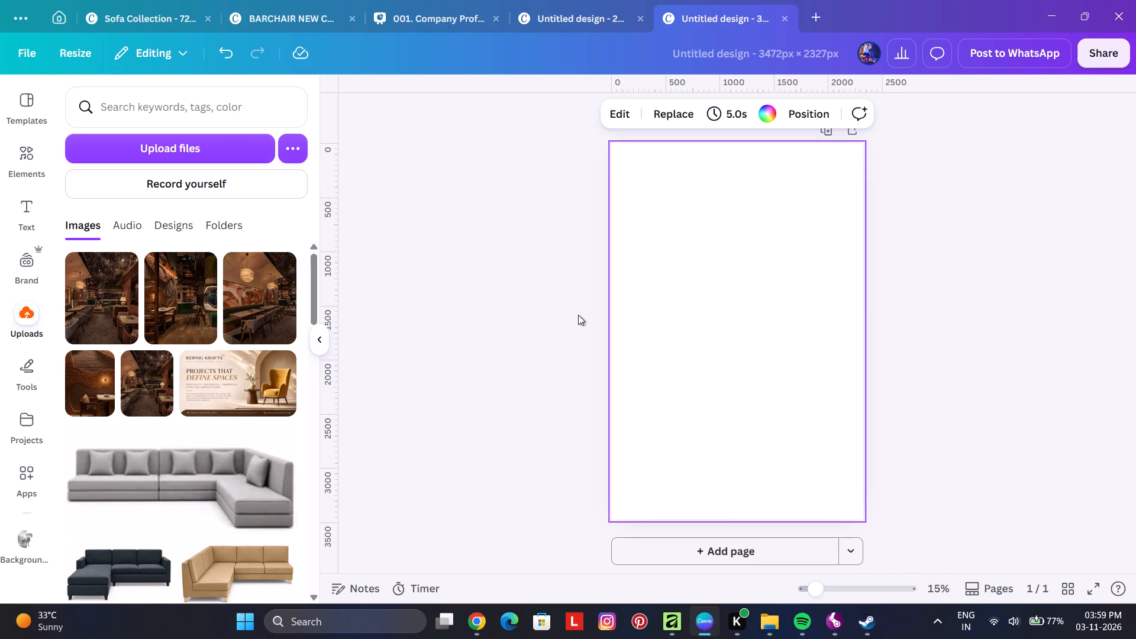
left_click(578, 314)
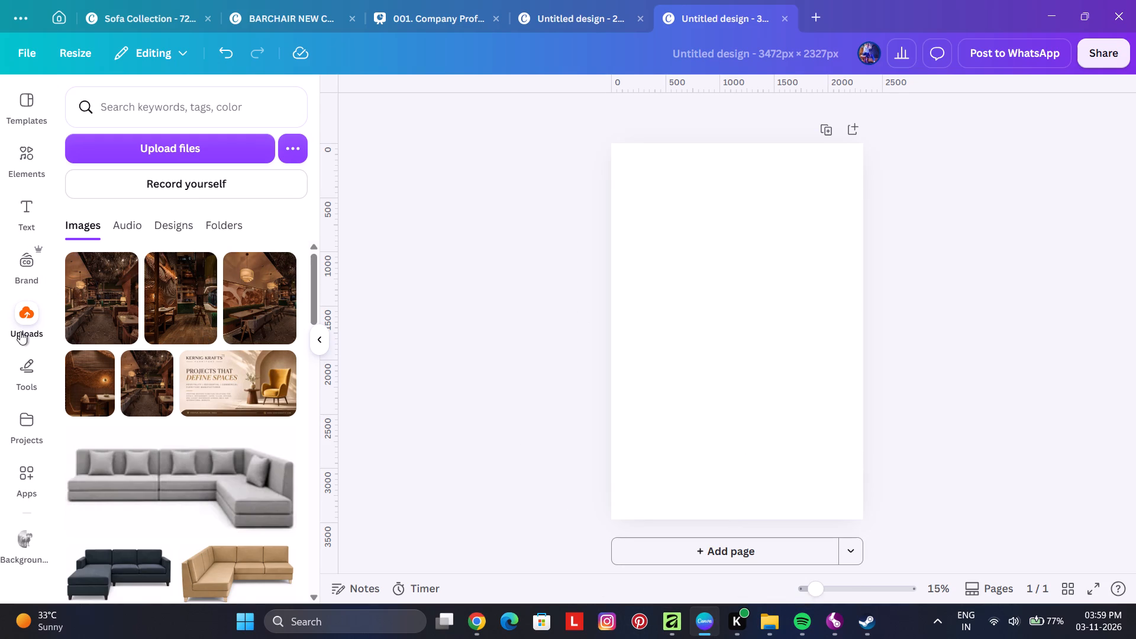
Upload FLINT_Chandigarh_FullPage_Collage_12x18 PDF from New Volume (D:) to the Canva uploads.
left_click(27, 317)
left_click(33, 317)
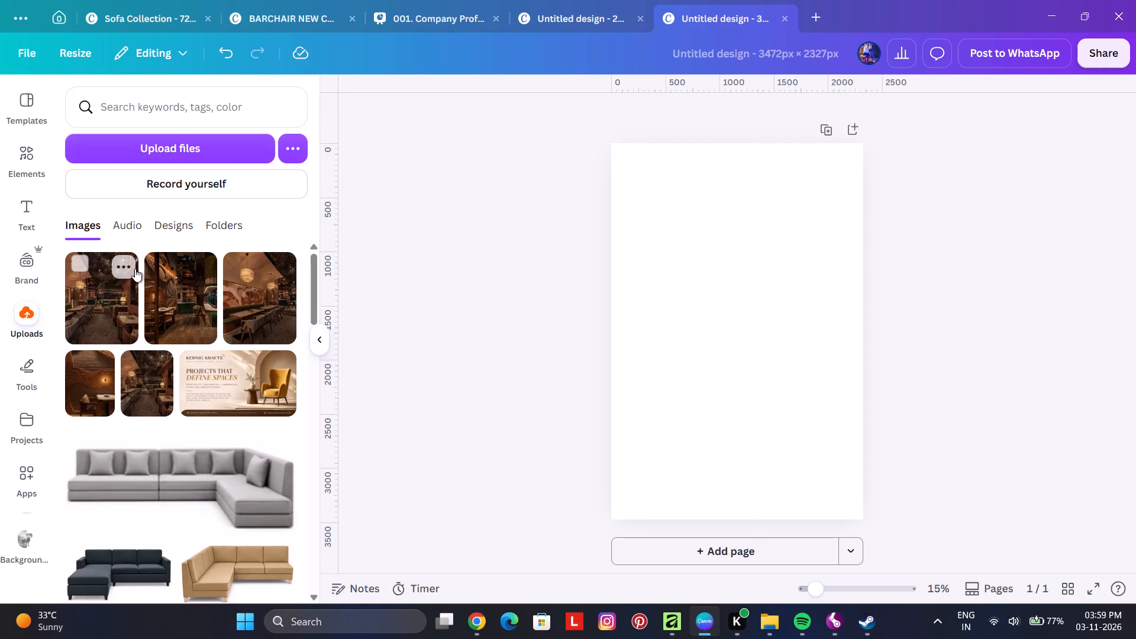
left_click(195, 153)
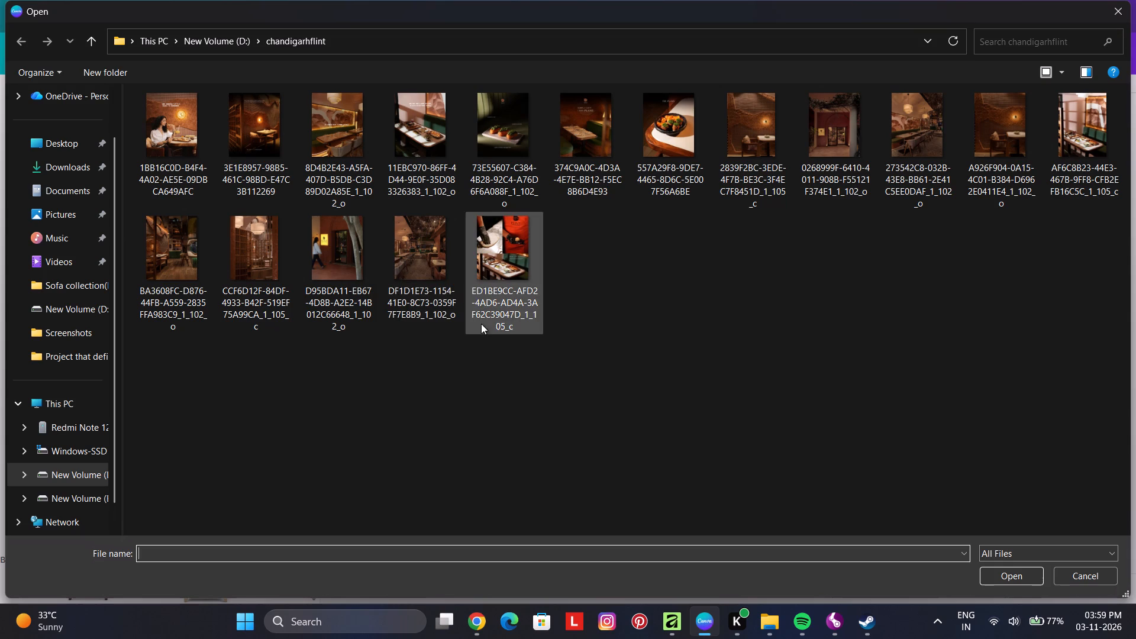
left_click(90, 475)
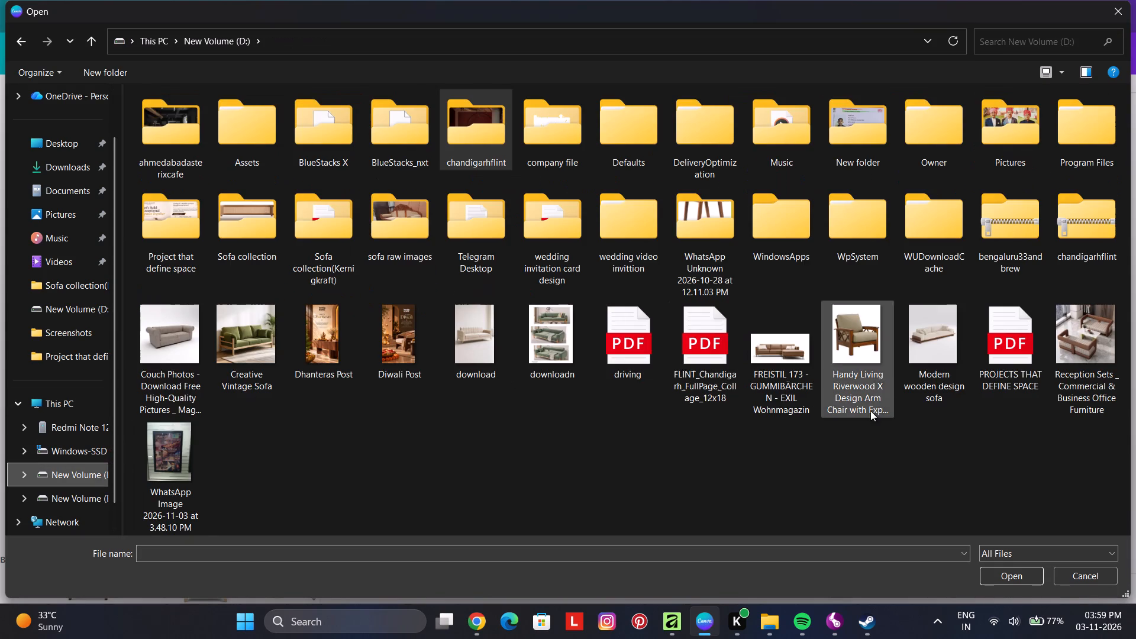
left_click(714, 406)
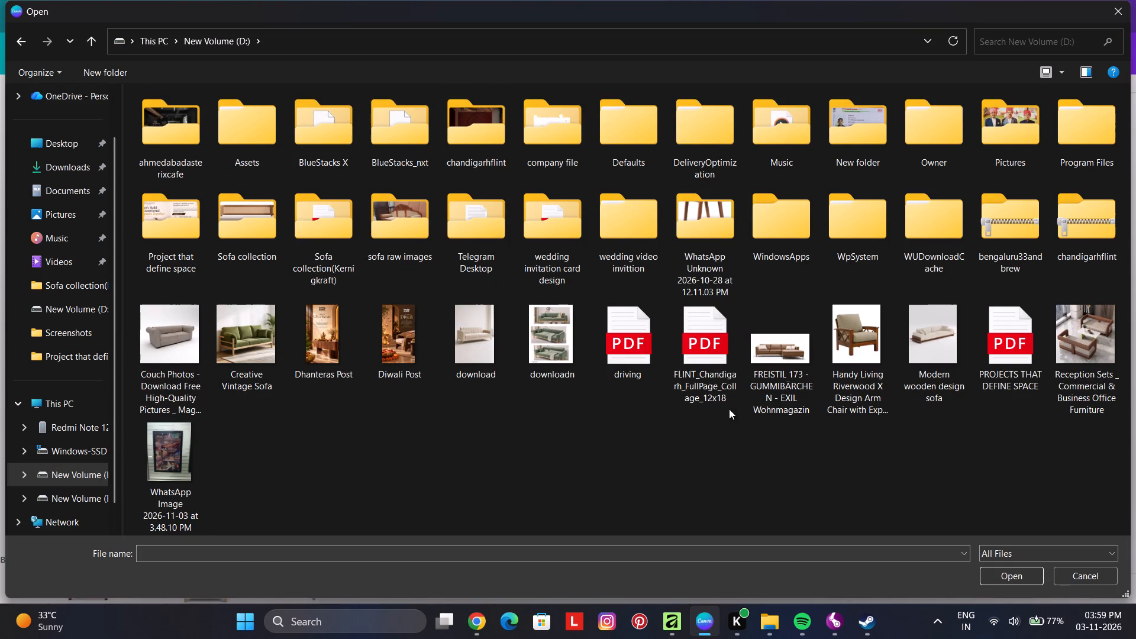
left_click(722, 399)
left_click(1016, 573)
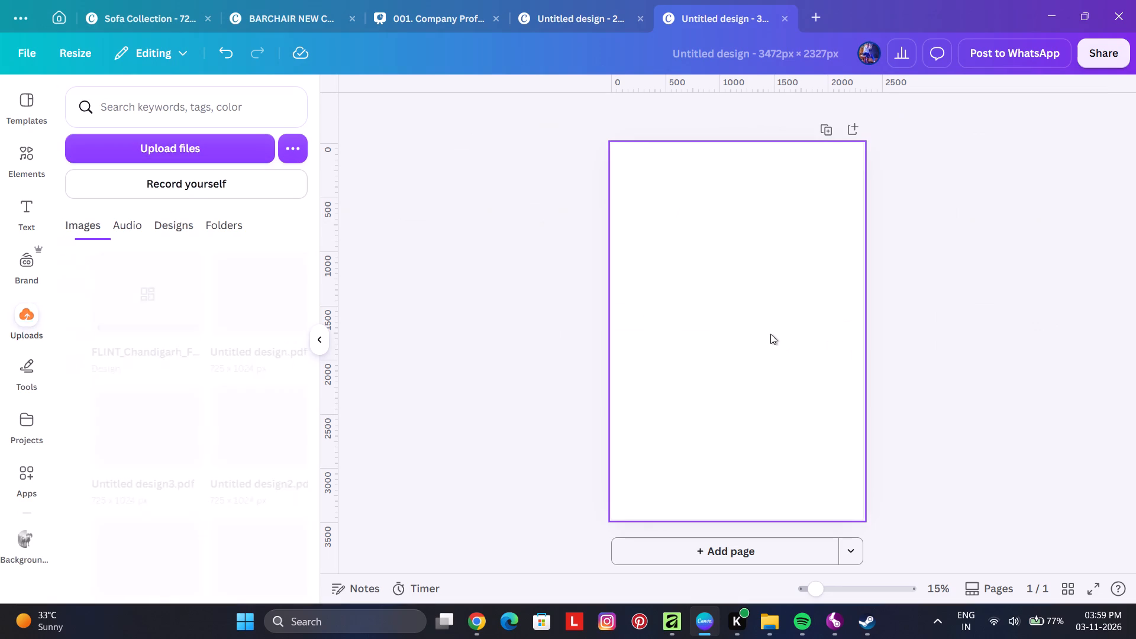
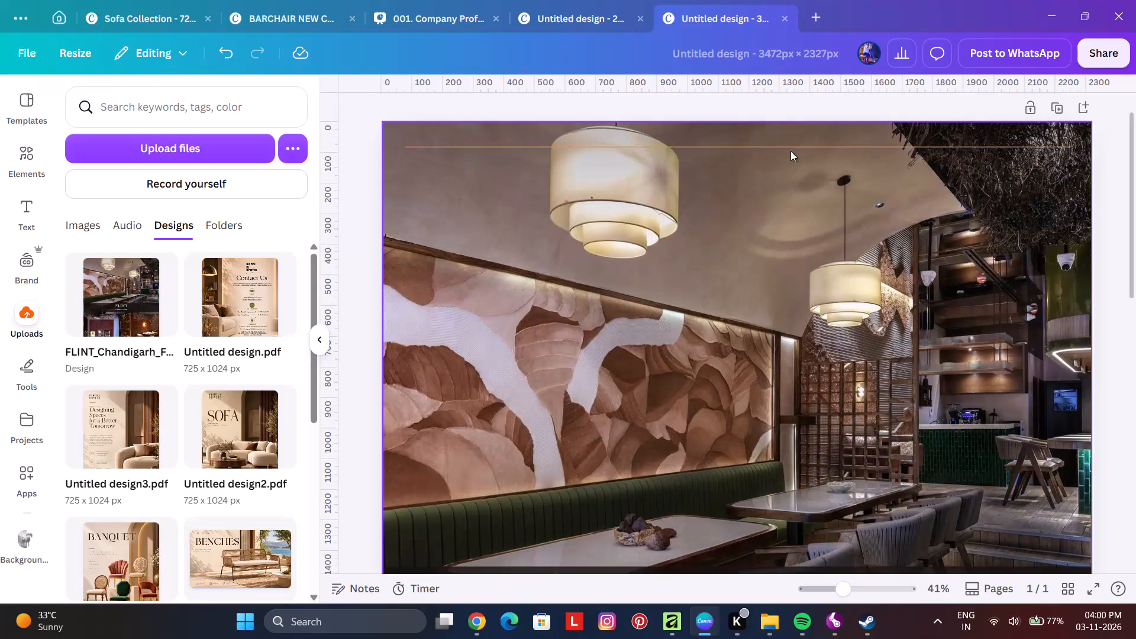
Examine the full Flint Chandigarh collage placed on the page, from the dining hall photo down to the food photo.
left_click(853, 145)
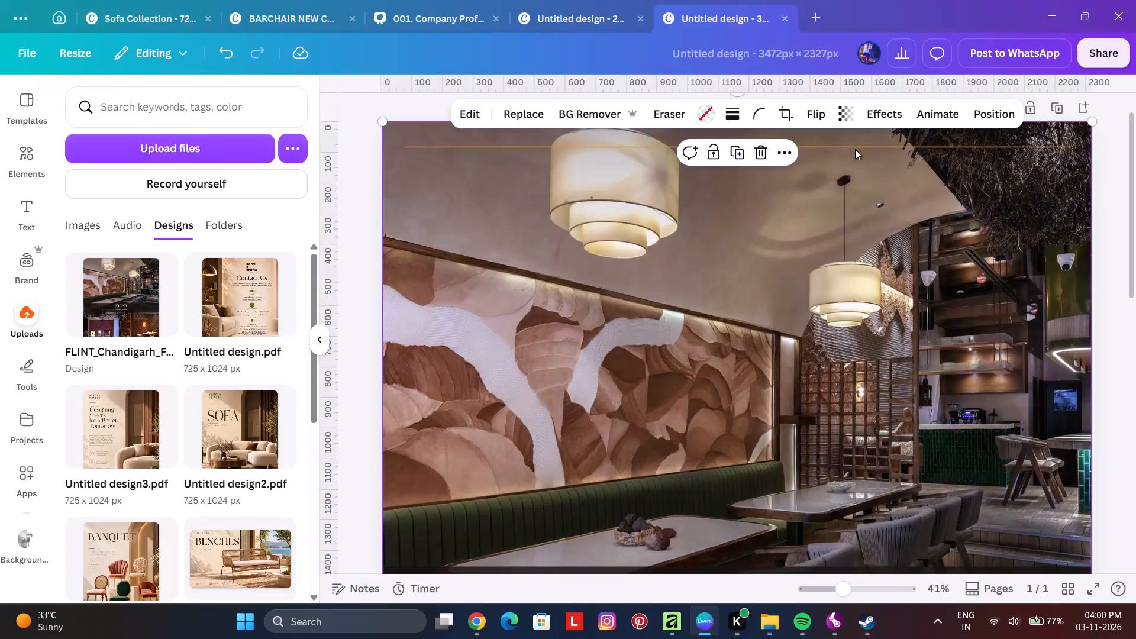
scroll(794, 209, "down", 2, "ctrl")
scroll(737, 244, "down", 1, "ctrl")
scroll(786, 362, "down", 2)
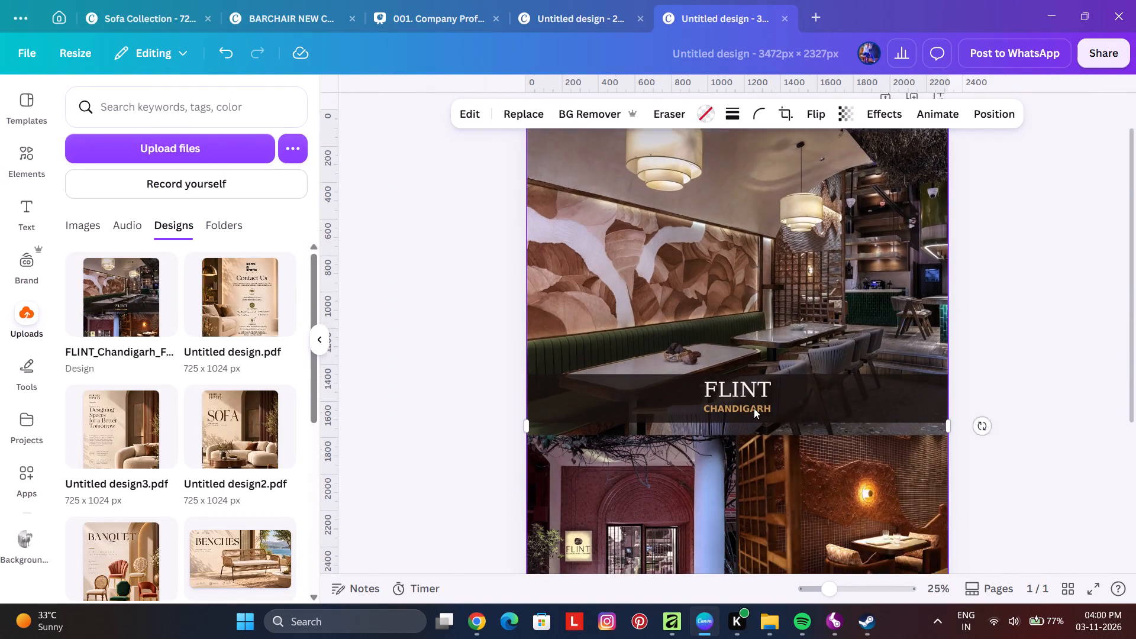
left_click(750, 311)
scroll(776, 305, "down", 1, "ctrl")
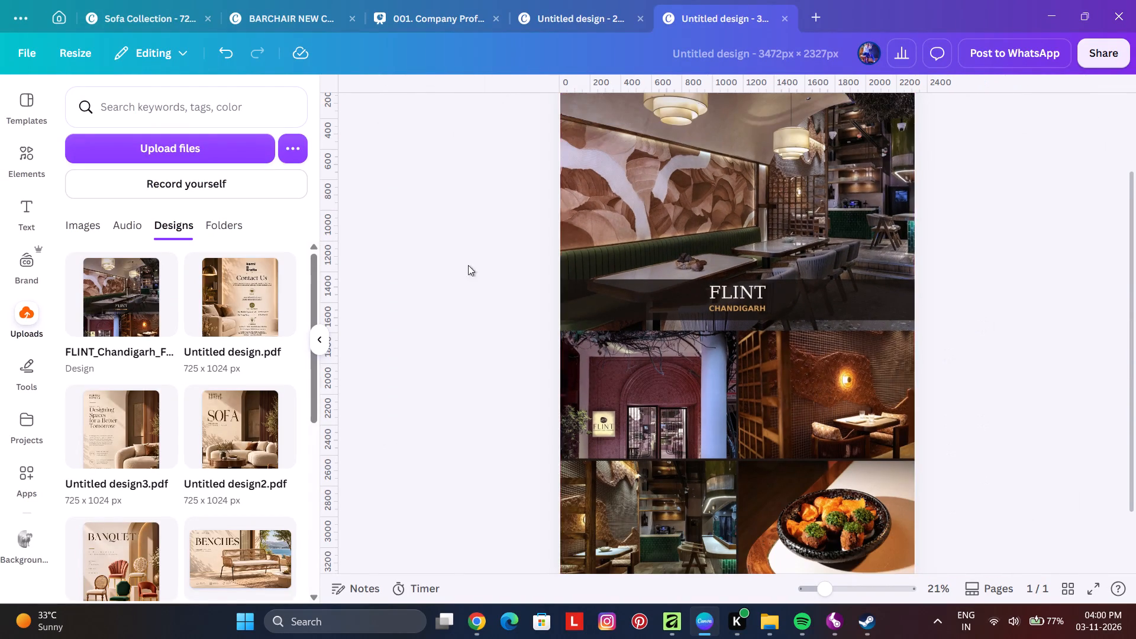
scroll(461, 272, "up", 2)
scroll(461, 272, "down", 1, "ctrl")
left_click(537, 237)
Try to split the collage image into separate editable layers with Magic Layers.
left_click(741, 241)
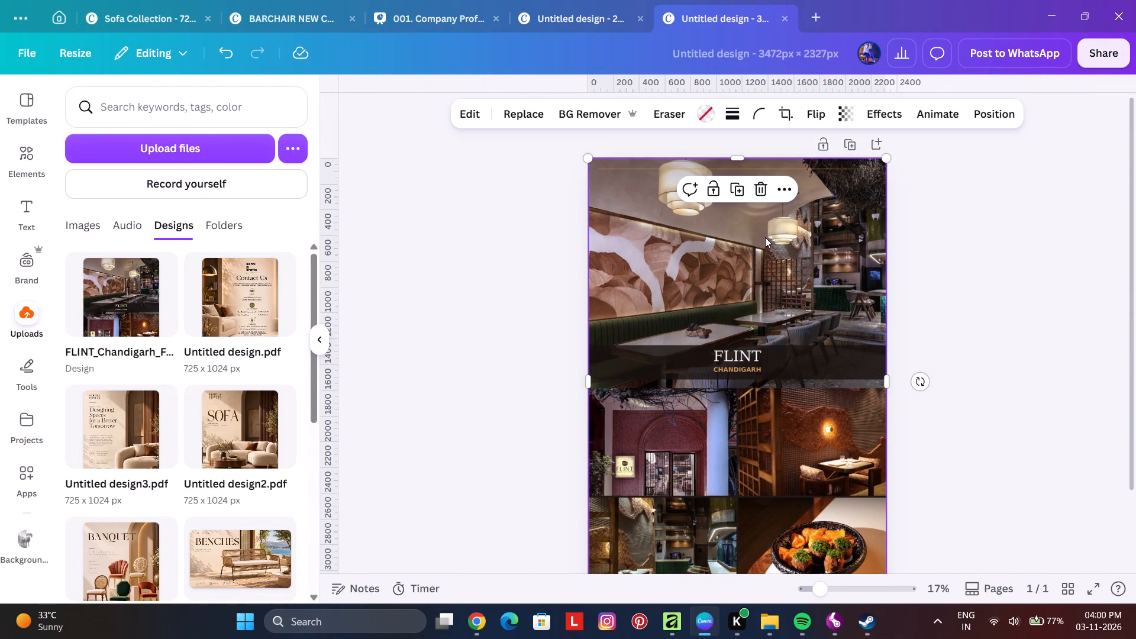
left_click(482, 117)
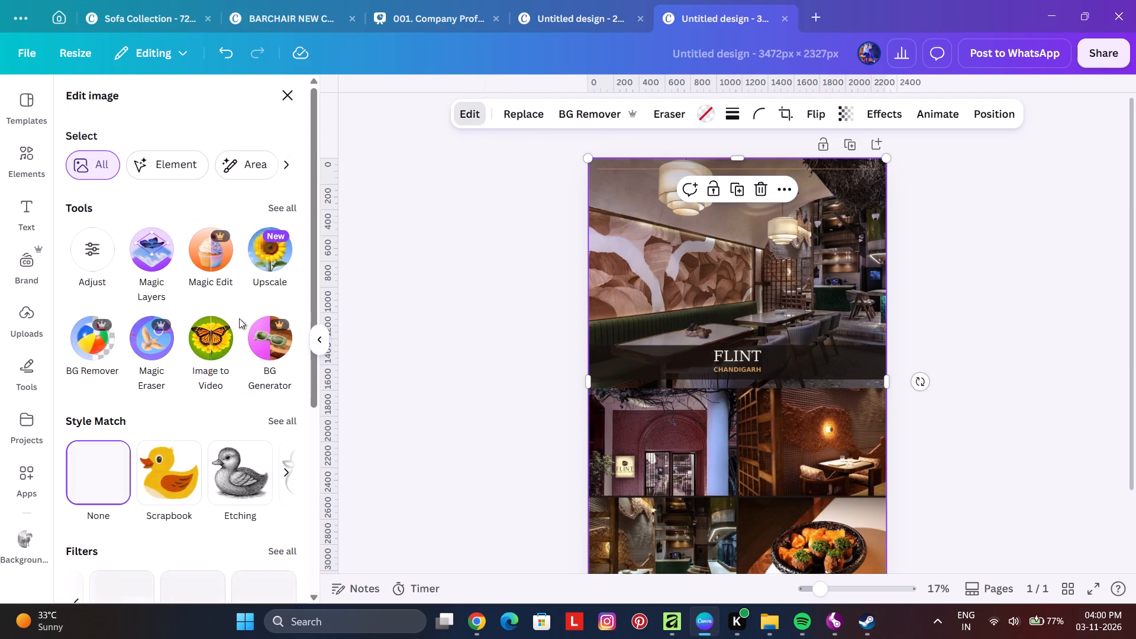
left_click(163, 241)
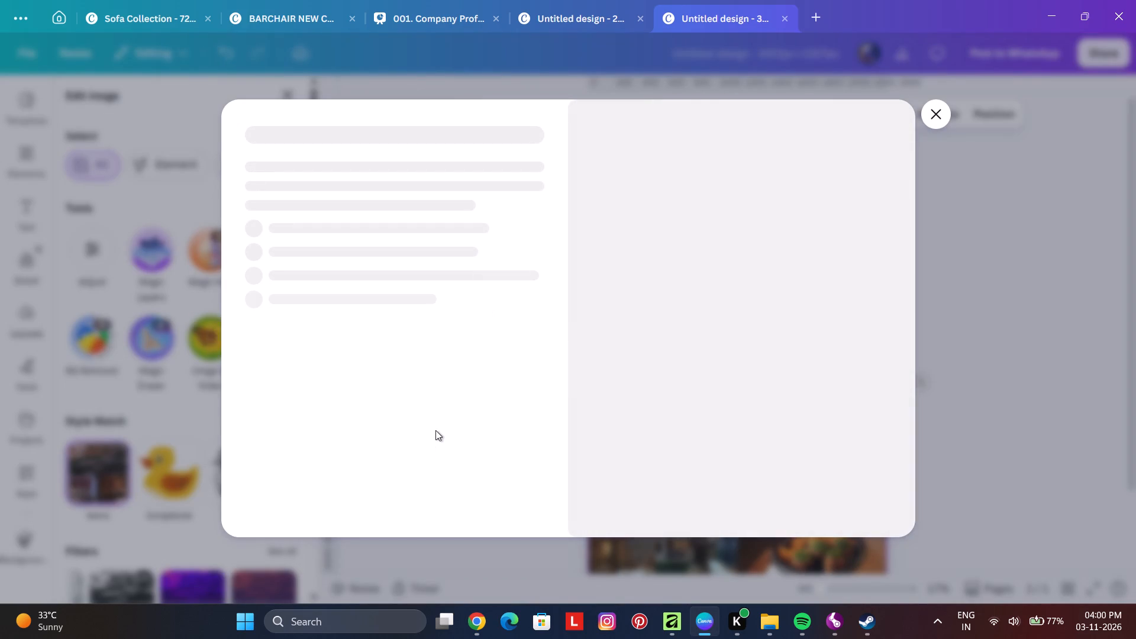
Compare the Canva Pro and Canva Business upgrade plans, and close the offer without upgrading.
scroll(433, 370, "down", 7)
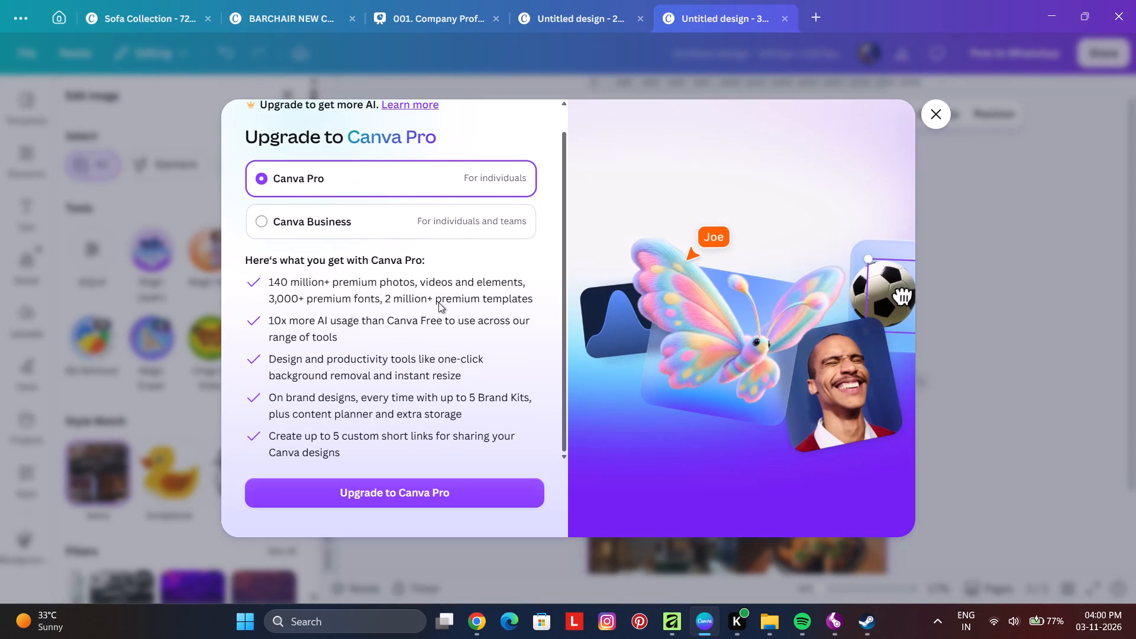
left_click(454, 240)
left_click(347, 225)
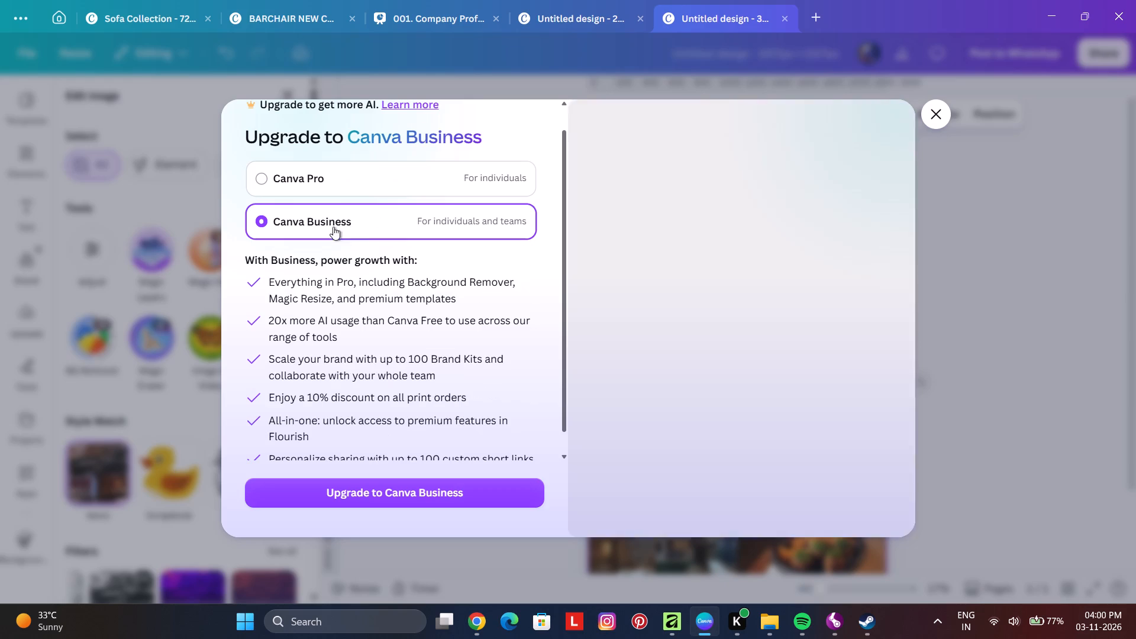
left_click(335, 198)
left_click(367, 178)
scroll(382, 389, "down", 4)
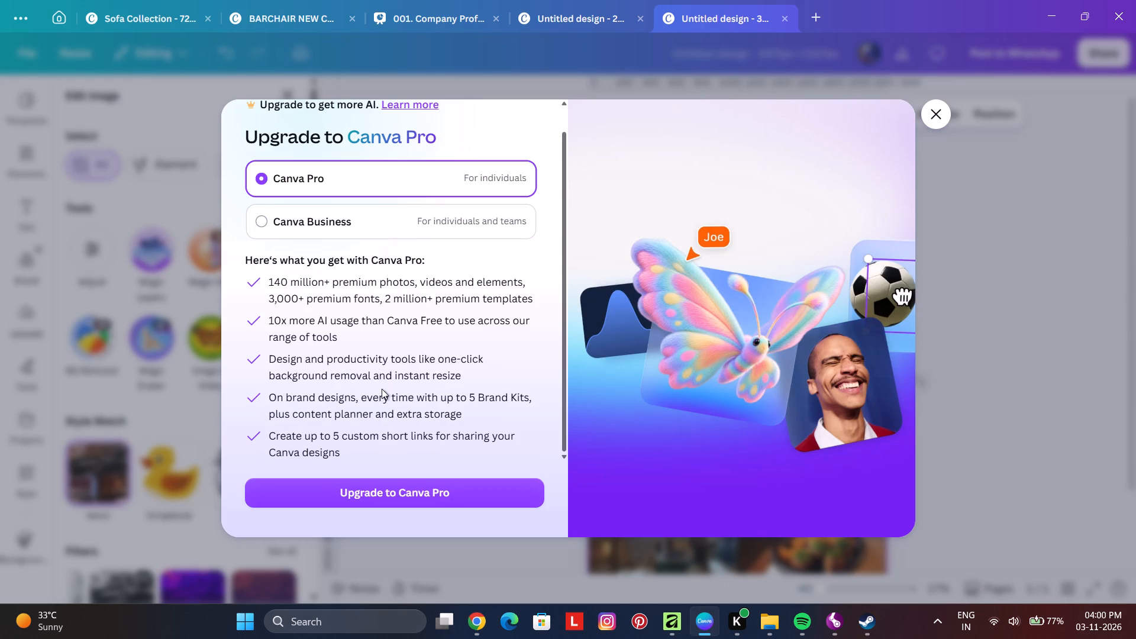
left_click(938, 121)
left_click(976, 250)
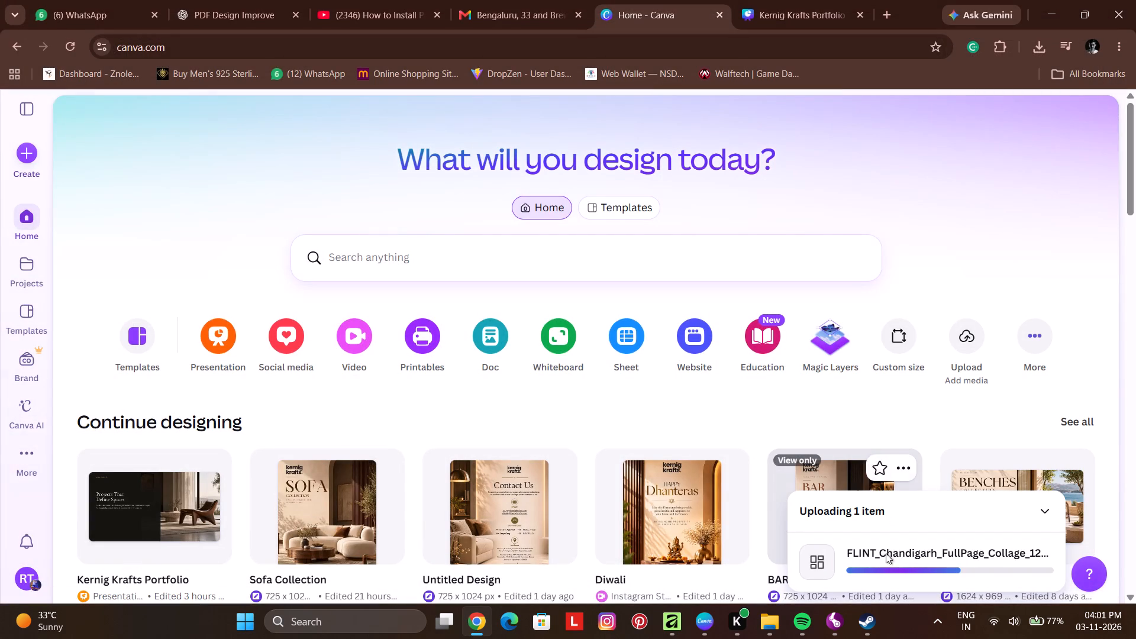
Switch to Steam to check the Call of Duty: Modern Warfare III download progress, and return to Chrome.
left_click(861, 624)
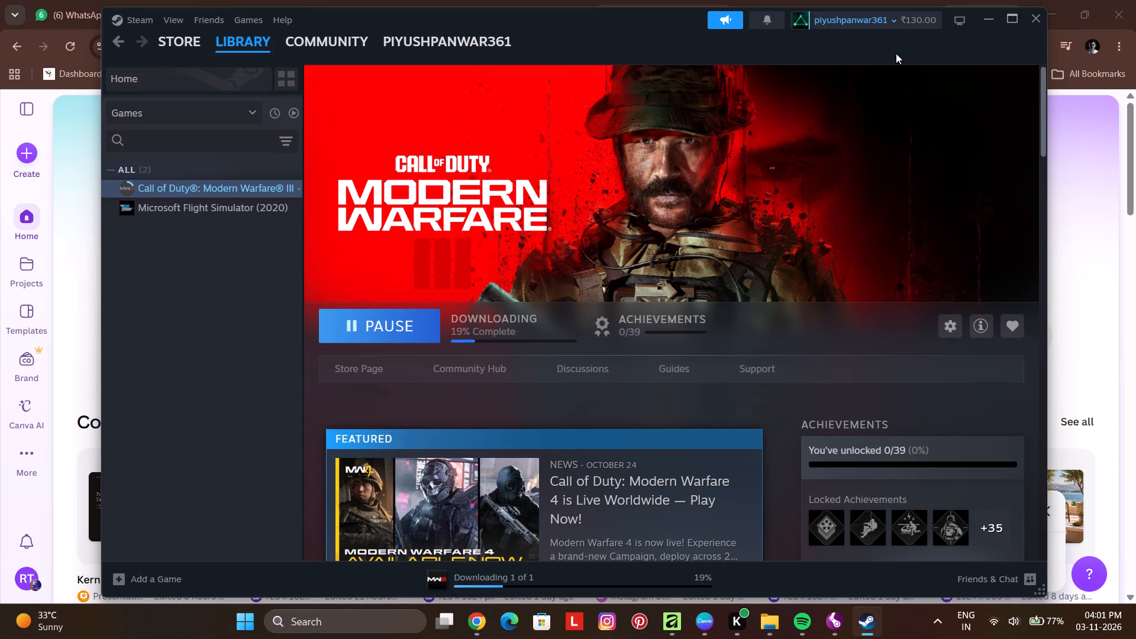
left_click(981, 25)
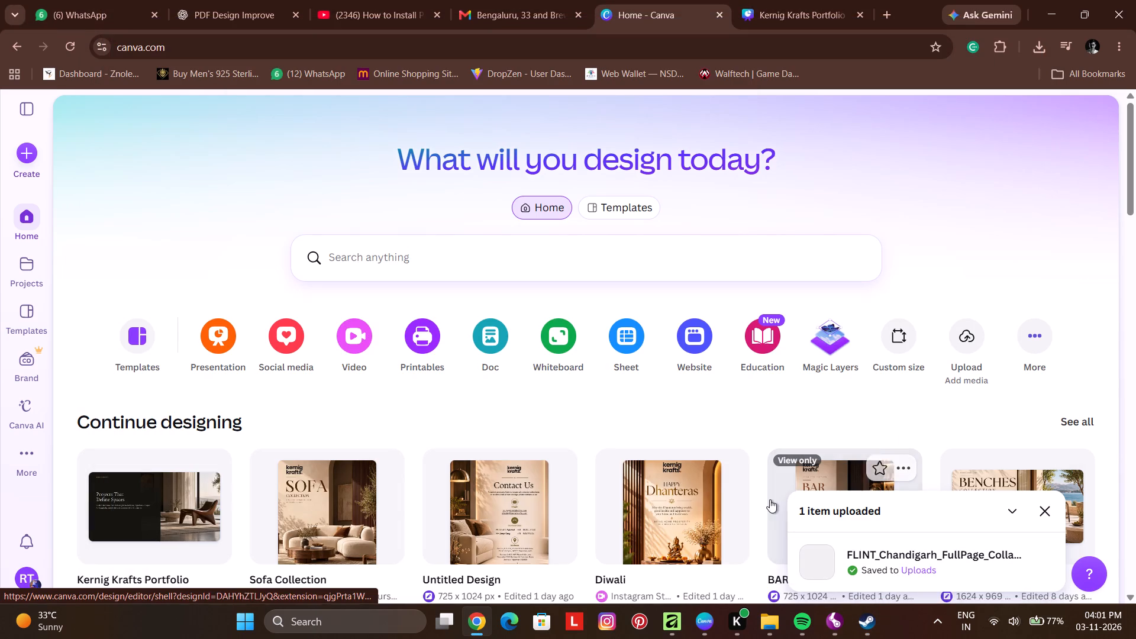
Open the uploaded FLINT_Chandigarh_FullPage_Collage_12x18.pdf from the Canva Uploads folder as an editable design.
scroll(699, 385, "down", 3)
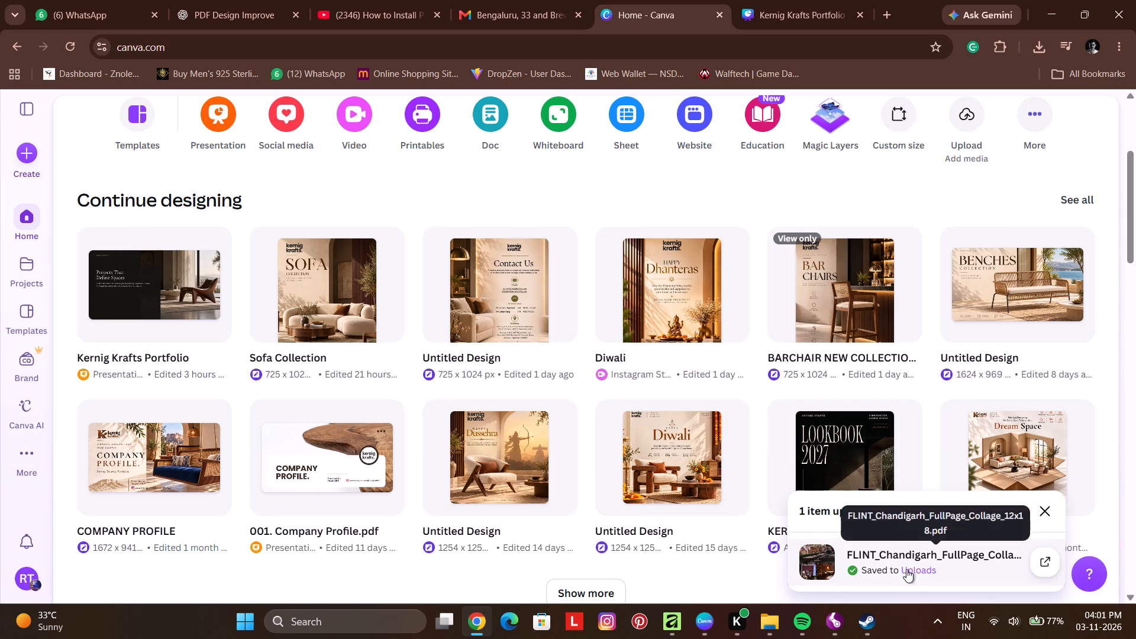
left_click(909, 569)
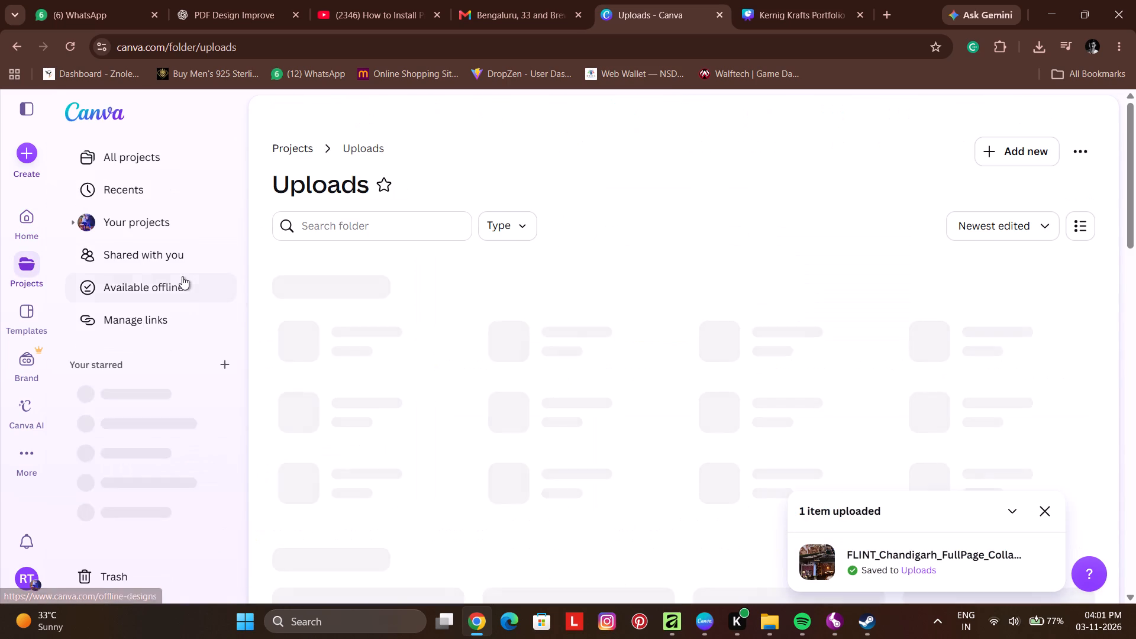
left_click(372, 360)
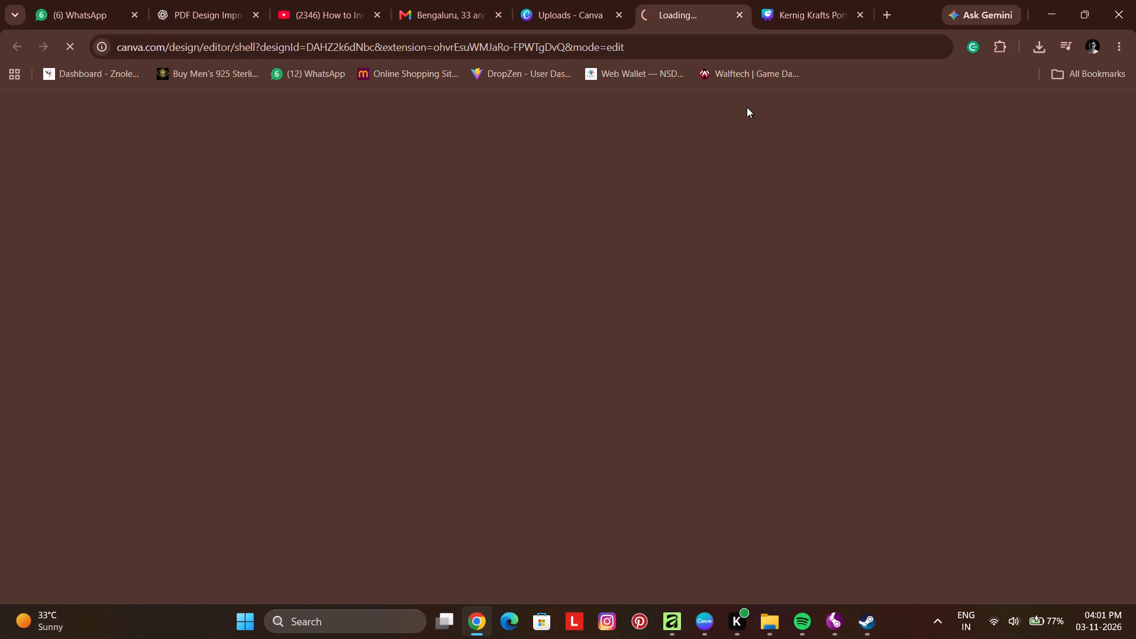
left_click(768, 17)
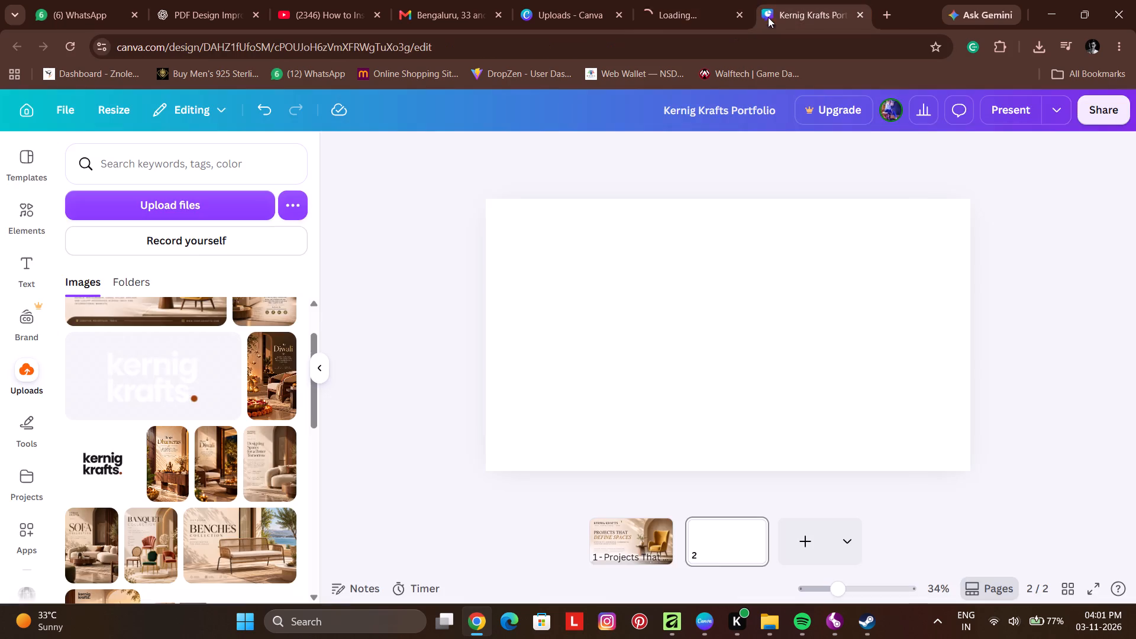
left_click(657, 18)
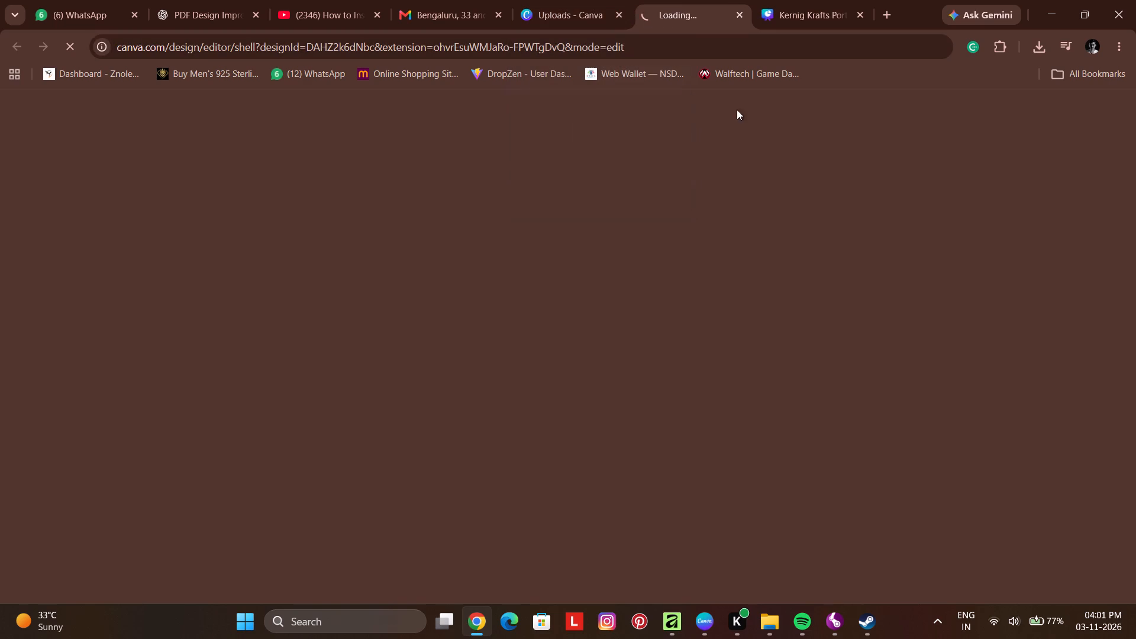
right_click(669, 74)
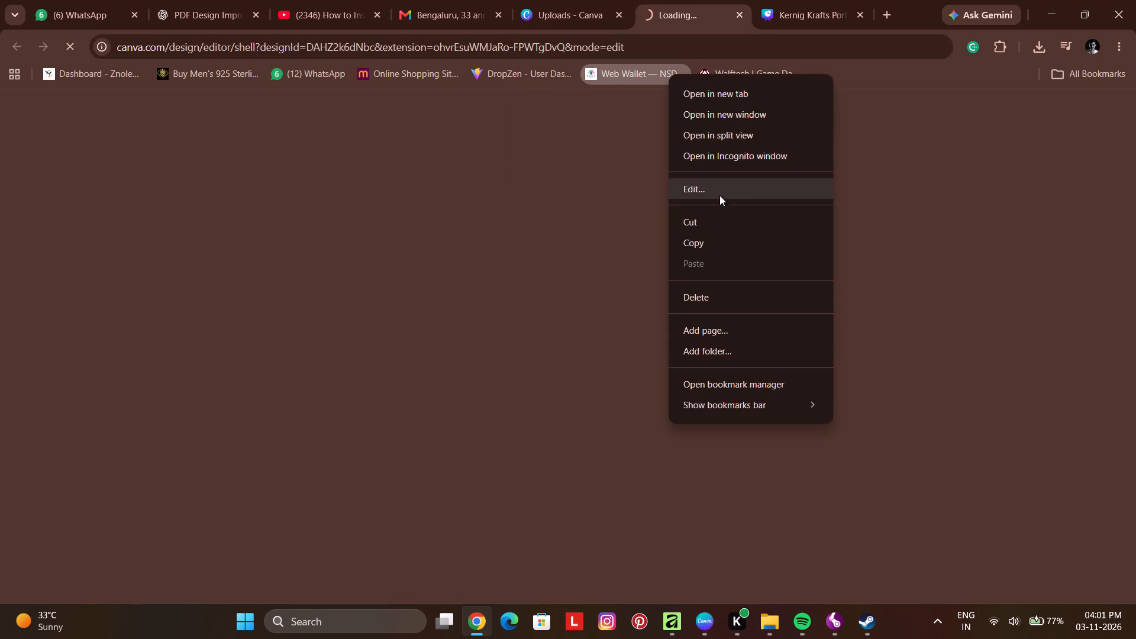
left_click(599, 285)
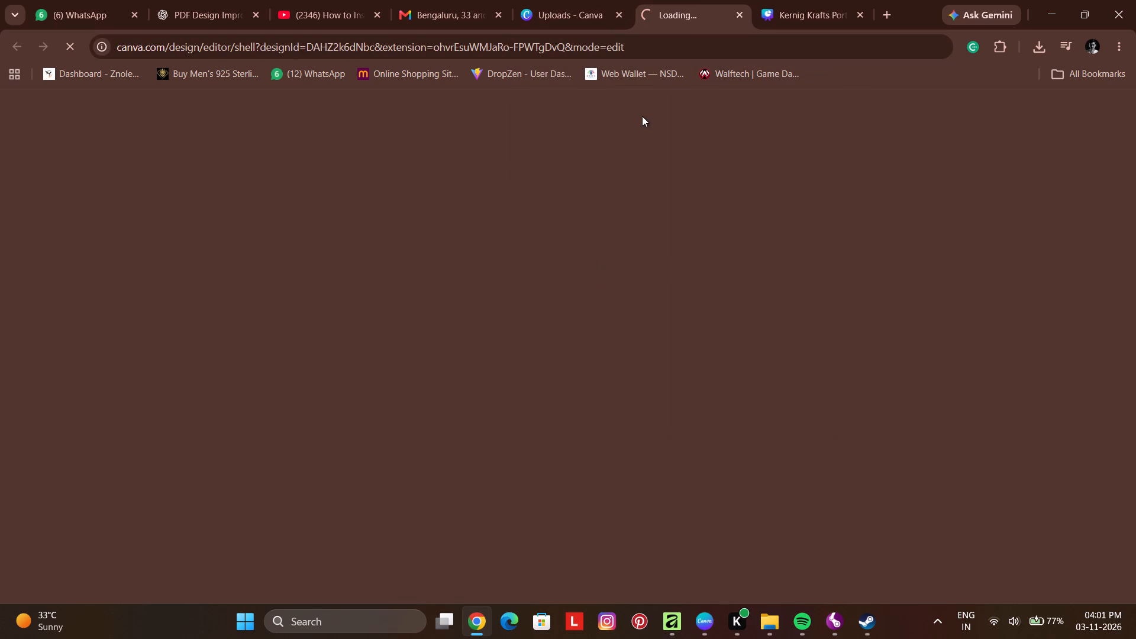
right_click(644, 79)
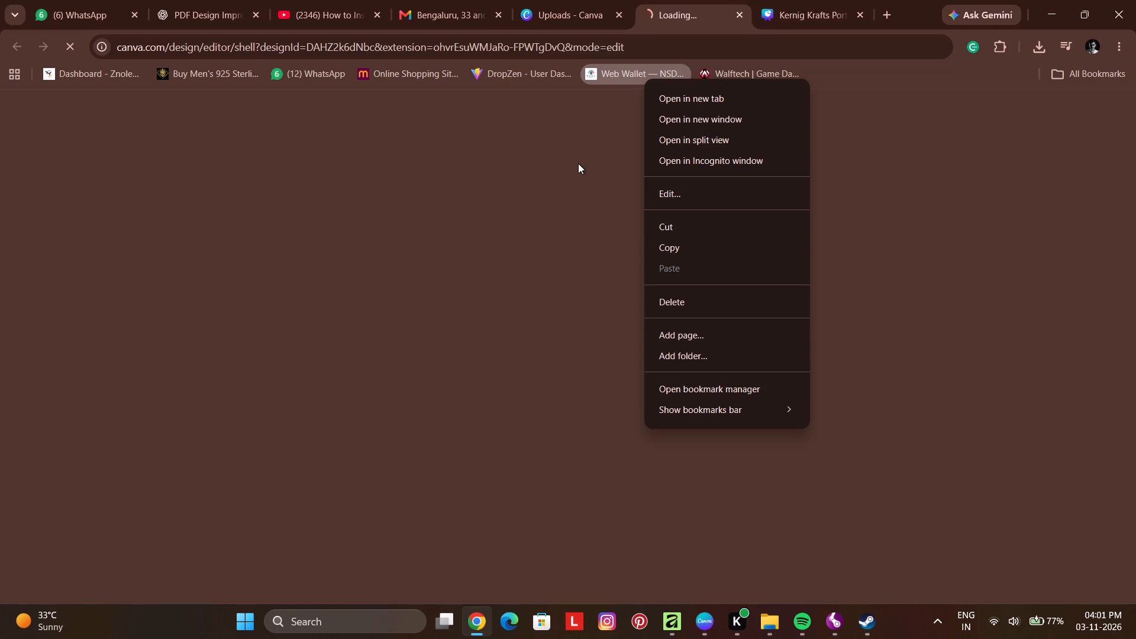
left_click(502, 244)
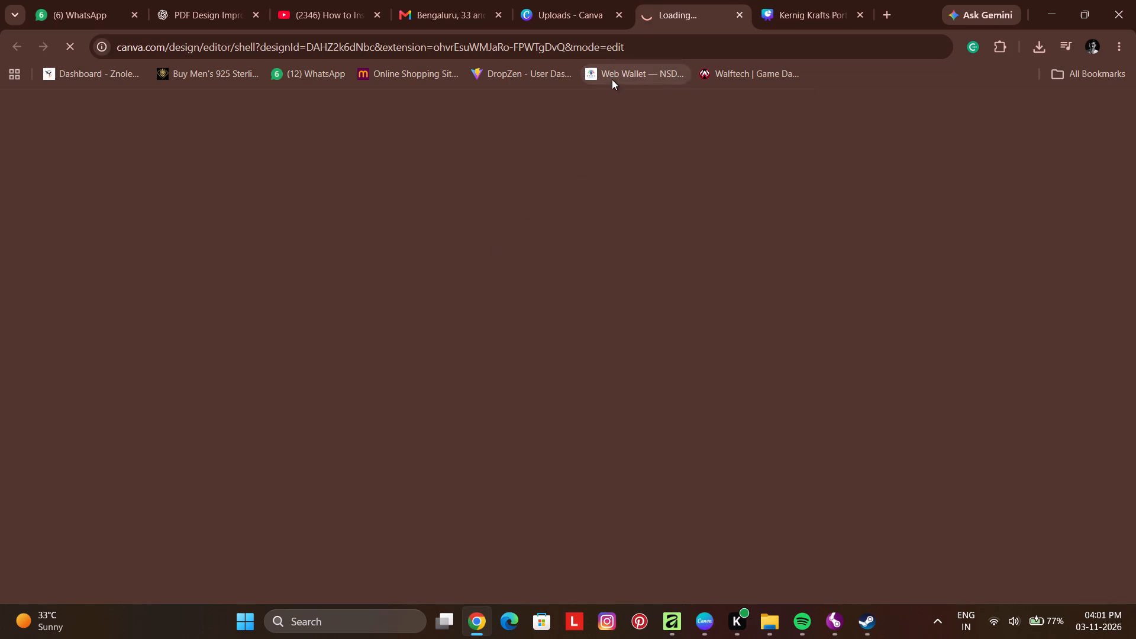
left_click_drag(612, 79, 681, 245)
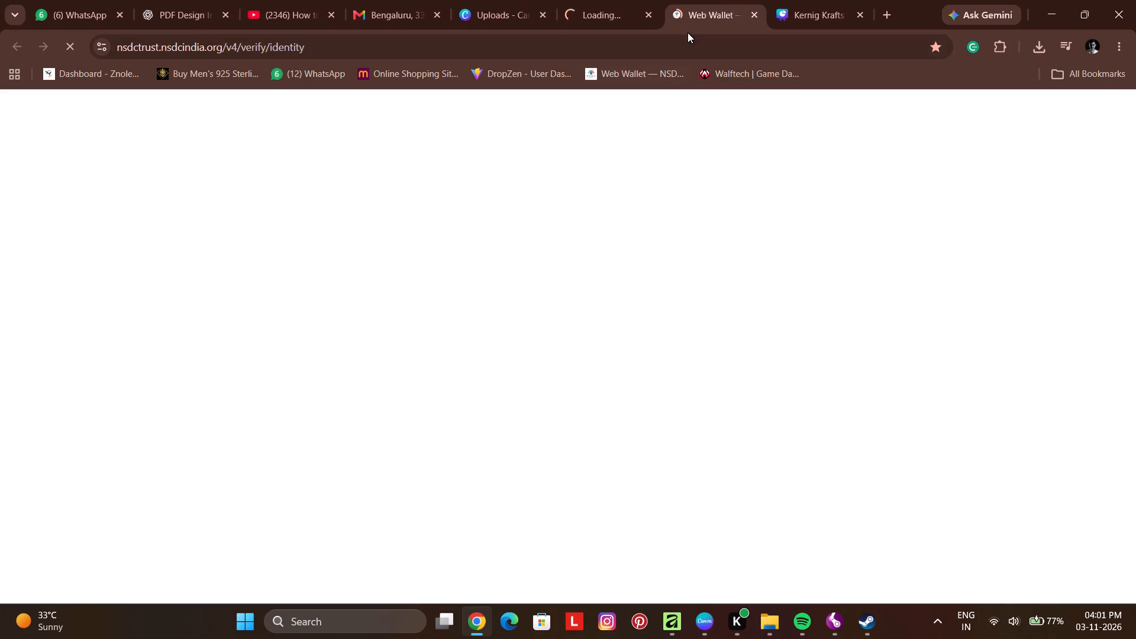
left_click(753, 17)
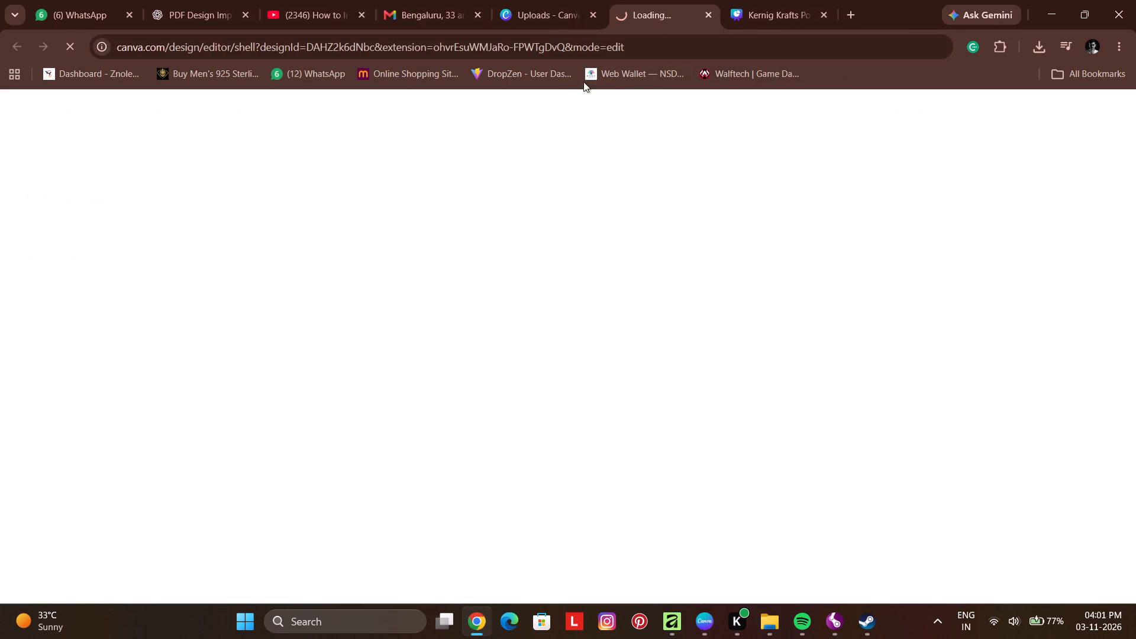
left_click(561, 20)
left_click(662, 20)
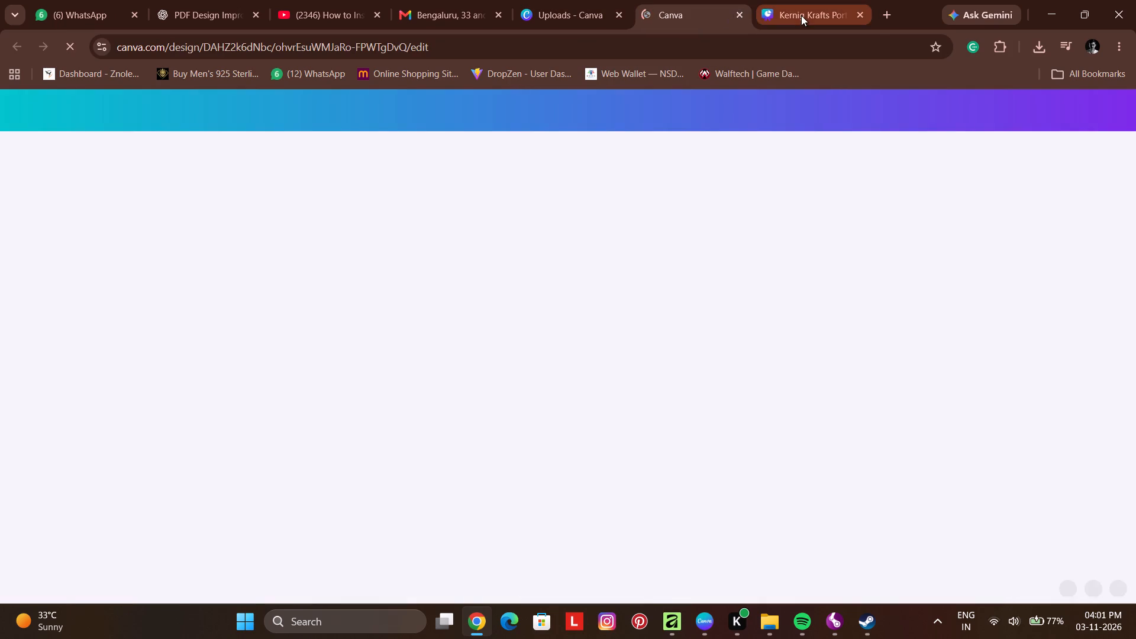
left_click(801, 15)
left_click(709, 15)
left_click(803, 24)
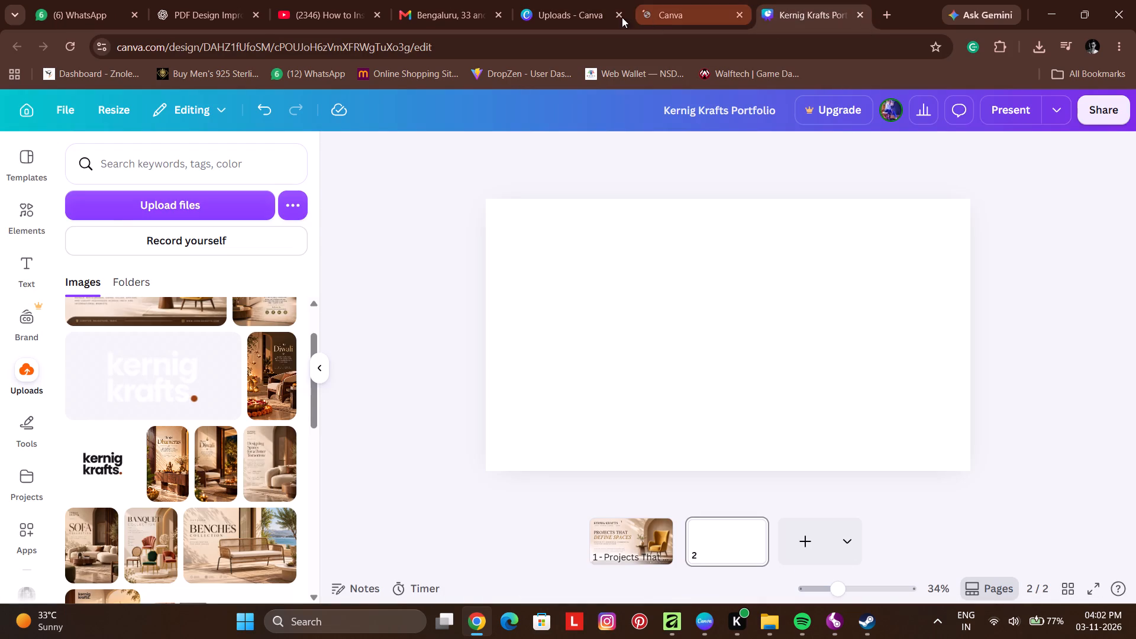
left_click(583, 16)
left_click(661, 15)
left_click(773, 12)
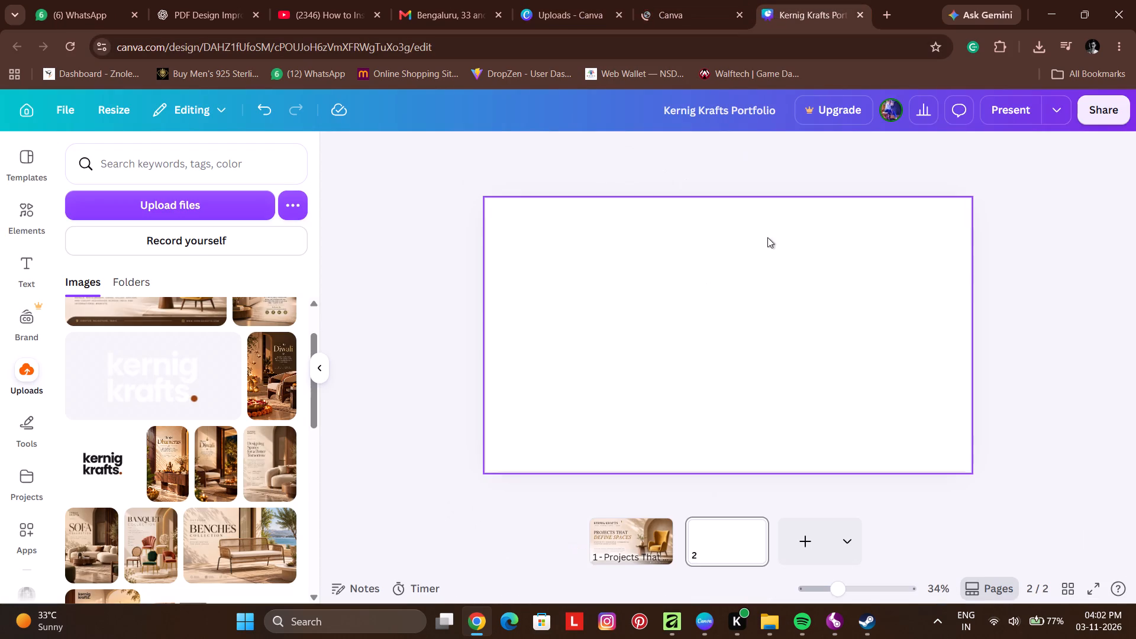
Close the Kernig Krafts Portfolio design in Chrome.
left_click(861, 17)
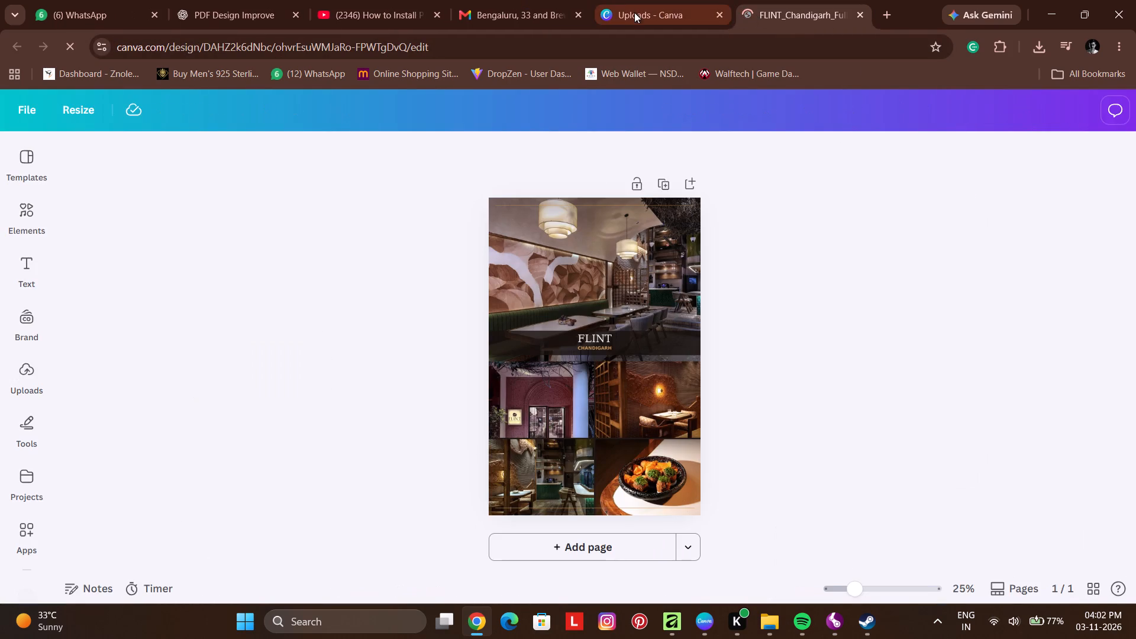
Run Magic Layers on the collage image in the FLINT_Chandigarh_FullPage_Collage_12x18.pdf design.
left_click(579, 294)
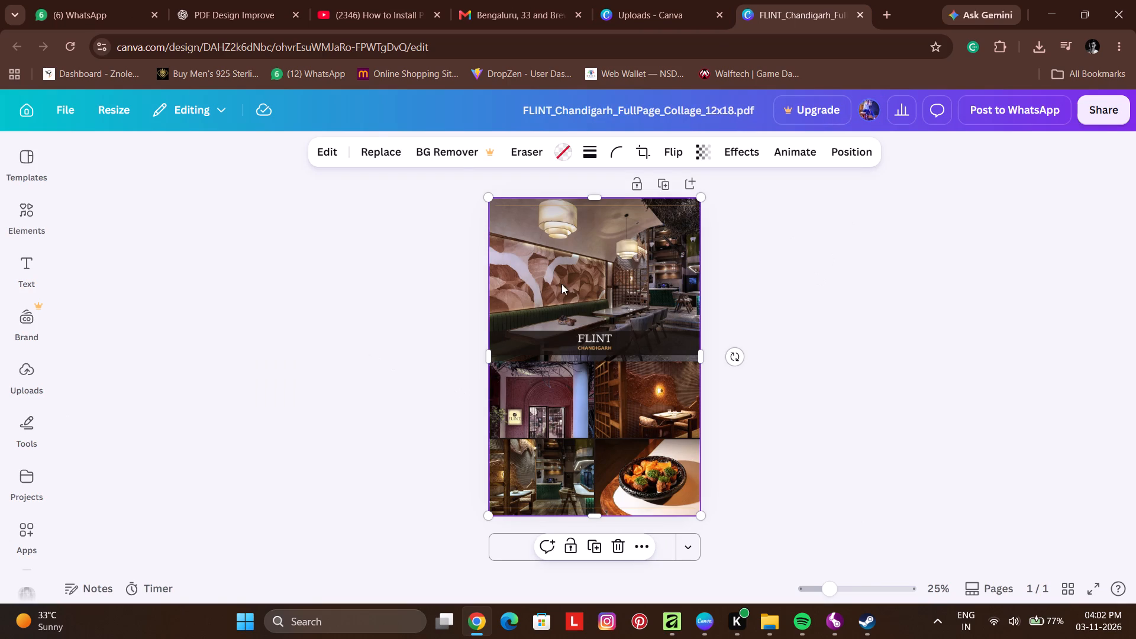
left_click_drag(338, 150, 338, 160)
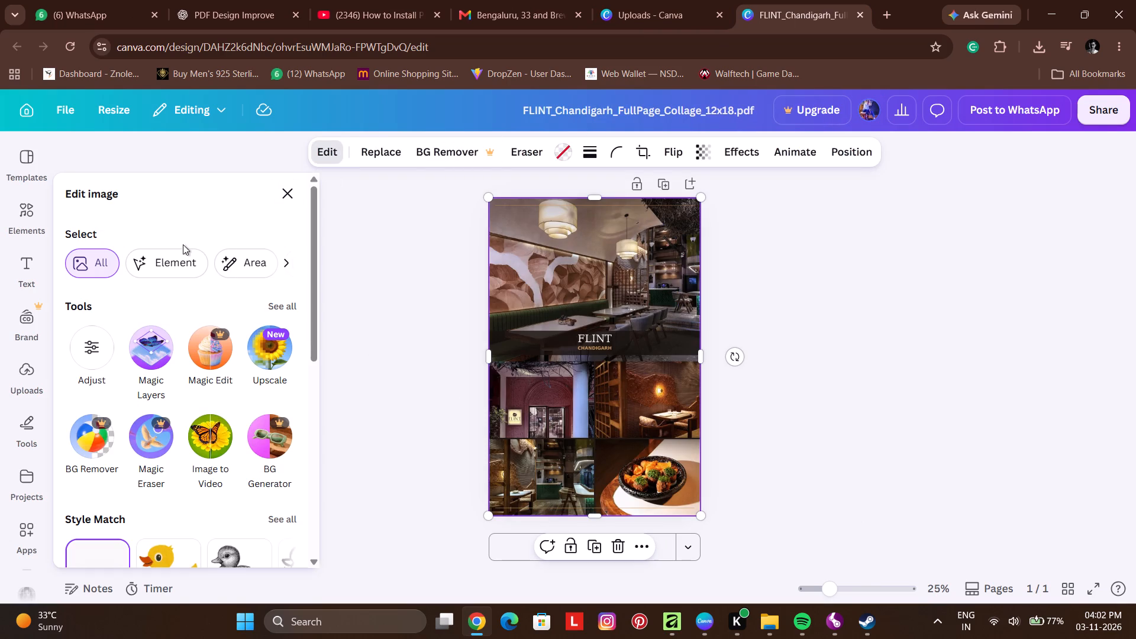
left_click(142, 346)
left_click(417, 281)
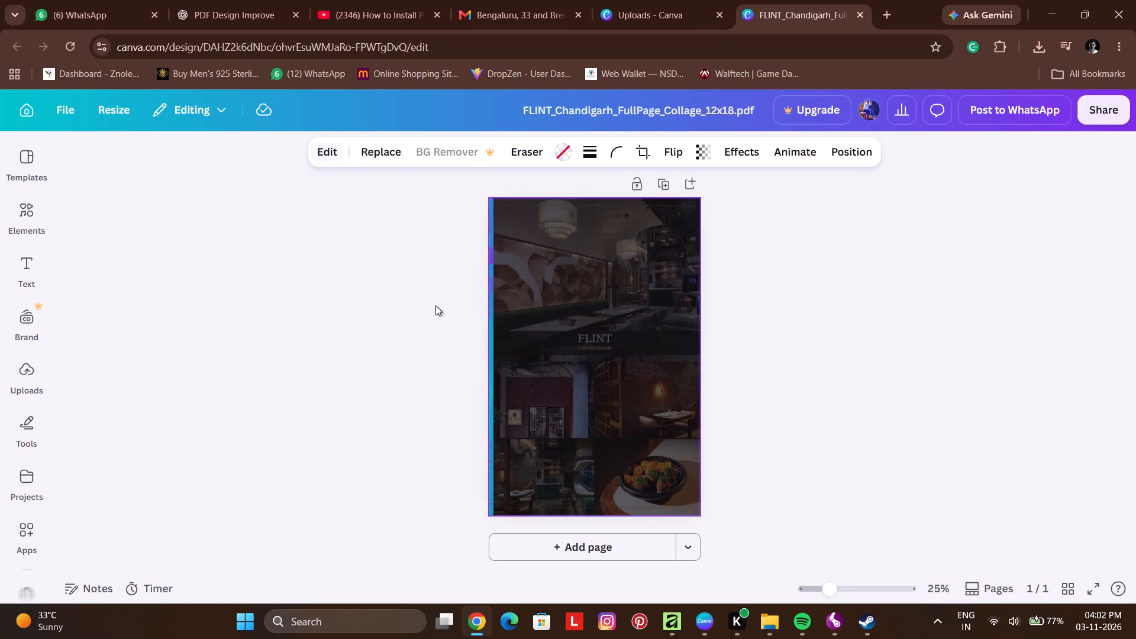
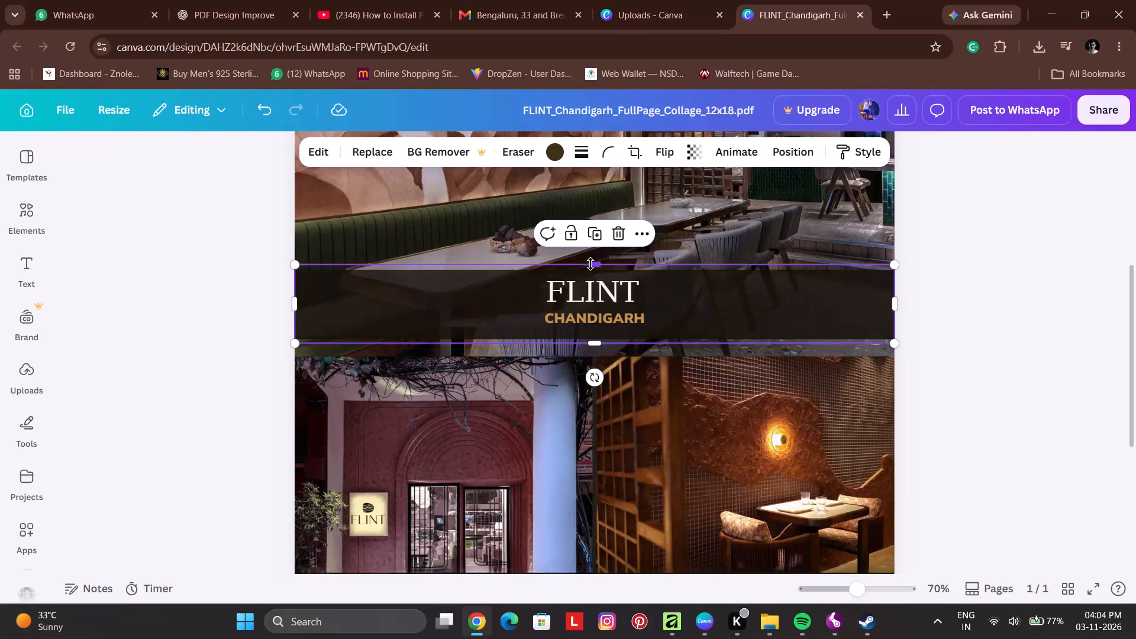
Delete the two thin gold horizontal lines near the collage's top and bottom edges.
scroll(657, 390, "down", 4, "ctrl")
left_click(949, 408)
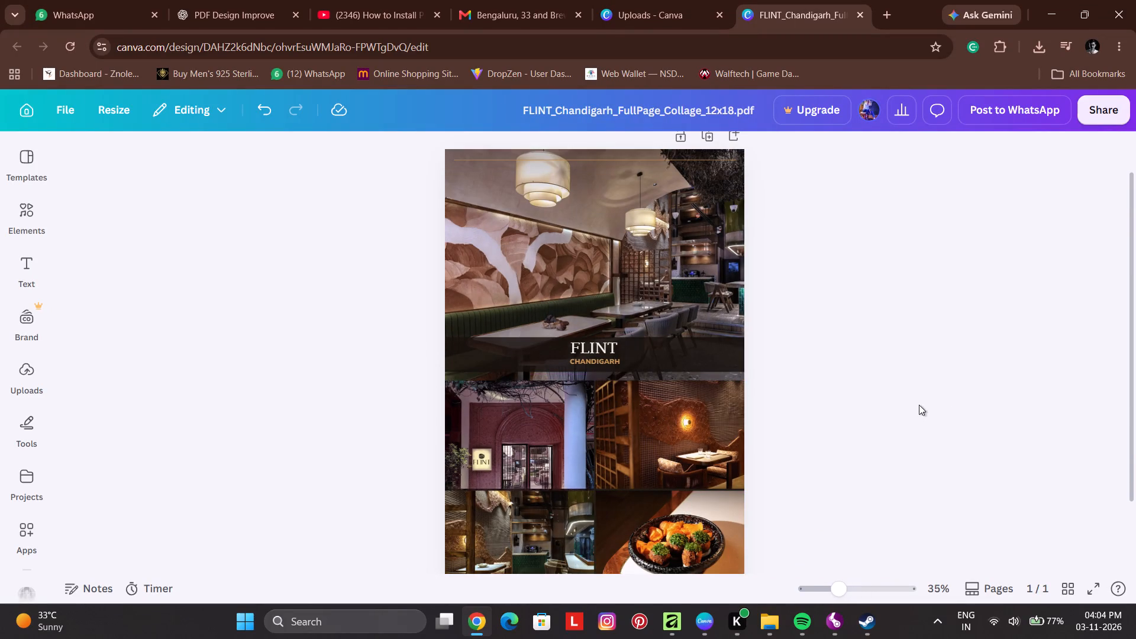
scroll(919, 405, "down", 2, "ctrl")
scroll(642, 205, "up", 3, "ctrl")
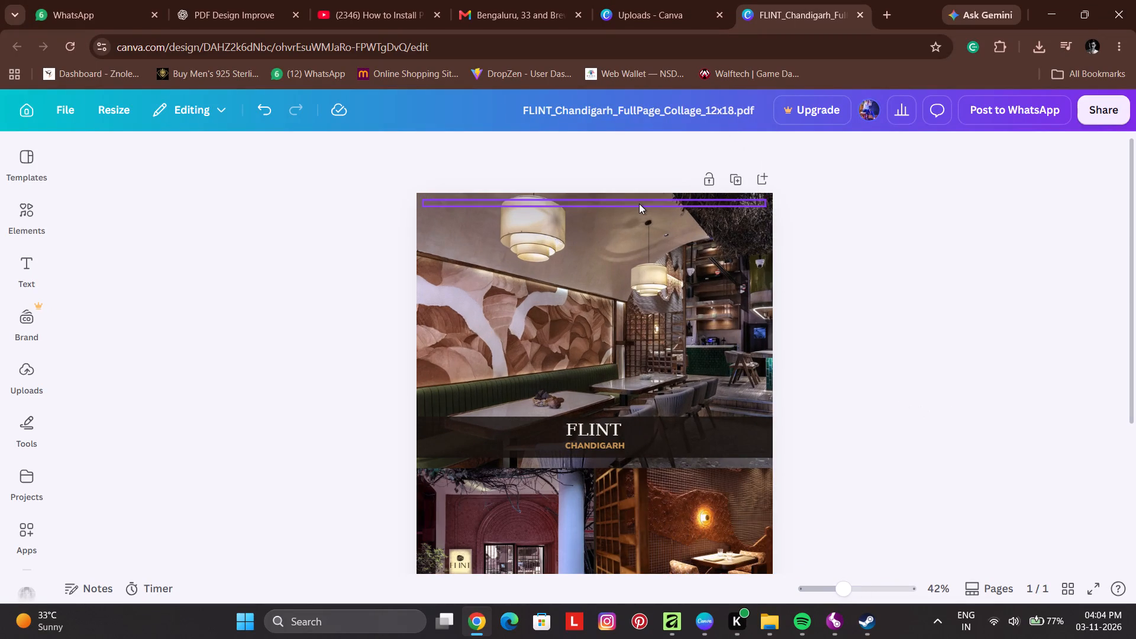
left_click(640, 204)
key("Delete")
scroll(651, 322, "down", 3)
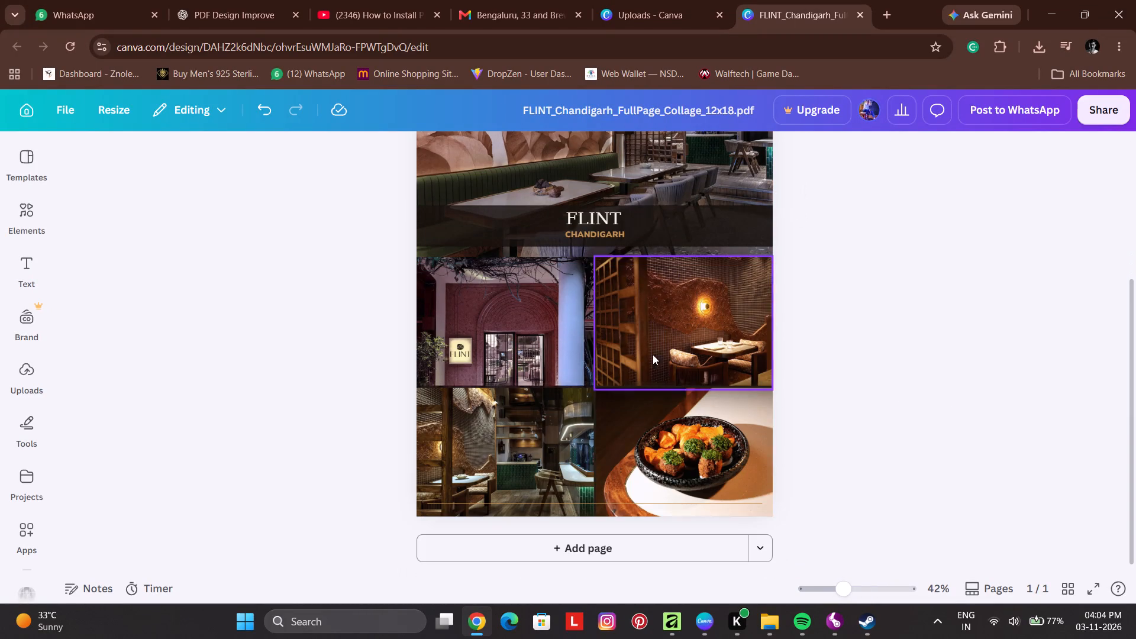
scroll(653, 354, "down", 2)
left_click(650, 505)
key("Delete")
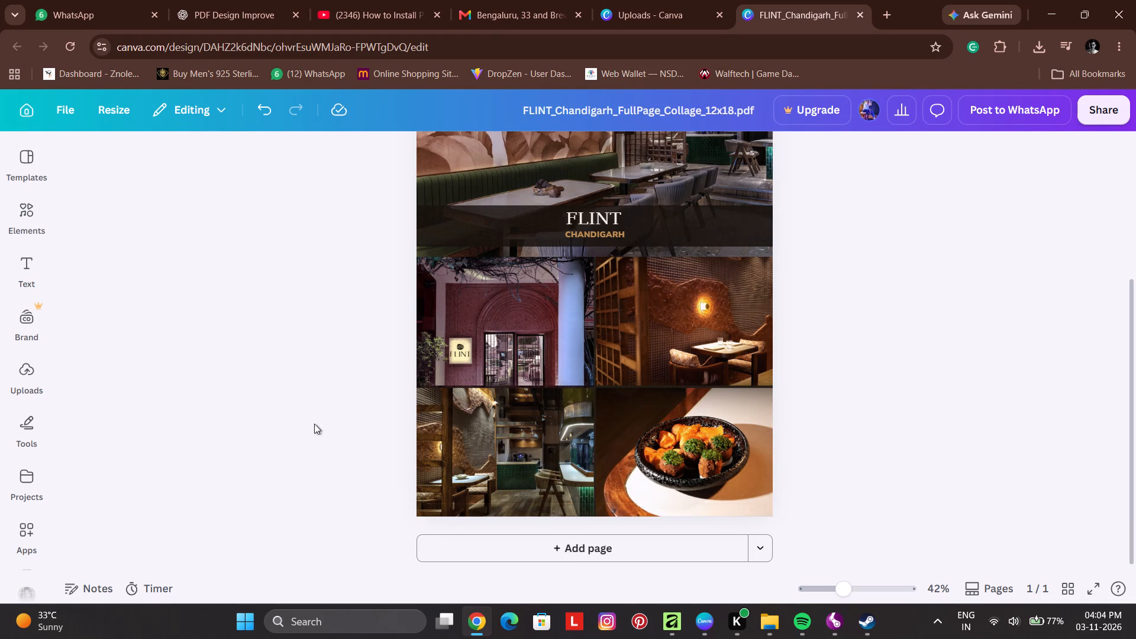
Open the elements library.
scroll(308, 408, "down", 1, "ctrl")
left_click(5, 202)
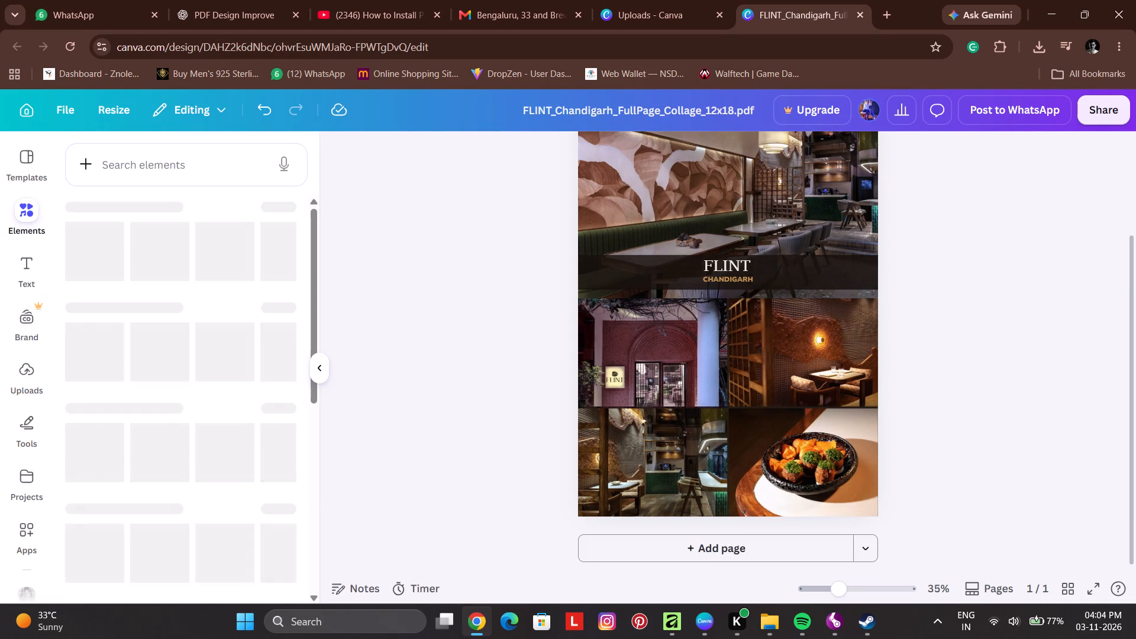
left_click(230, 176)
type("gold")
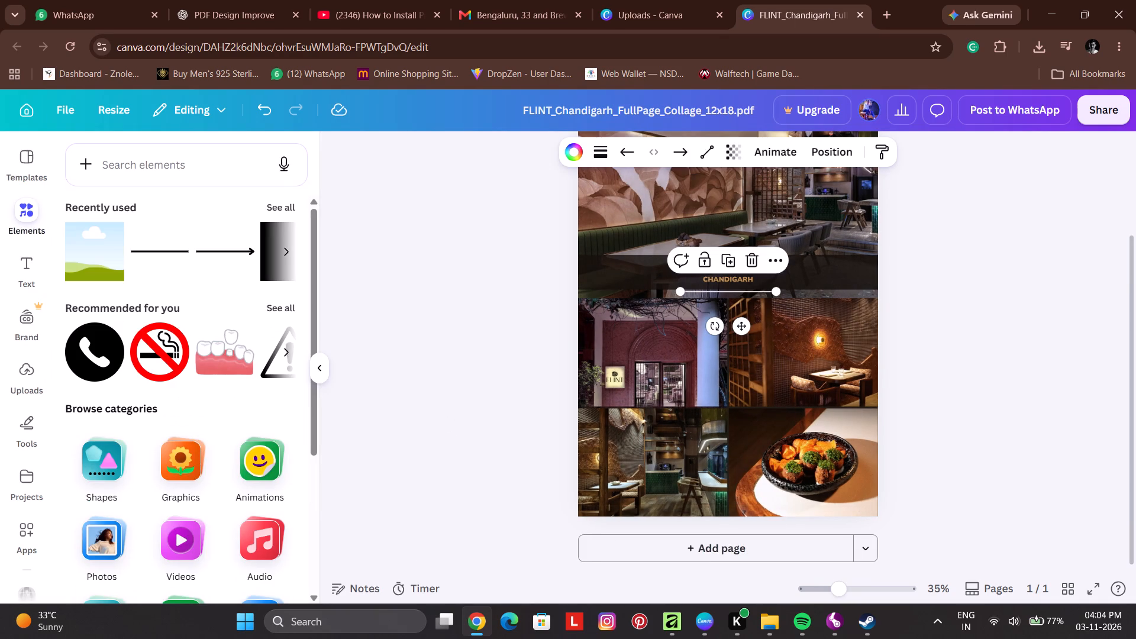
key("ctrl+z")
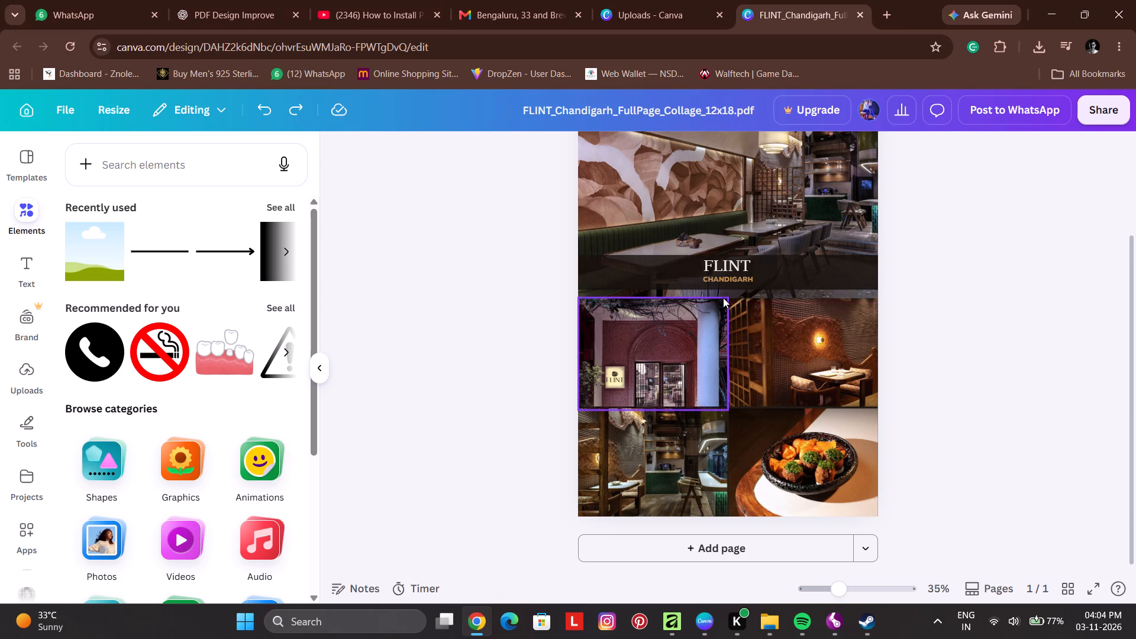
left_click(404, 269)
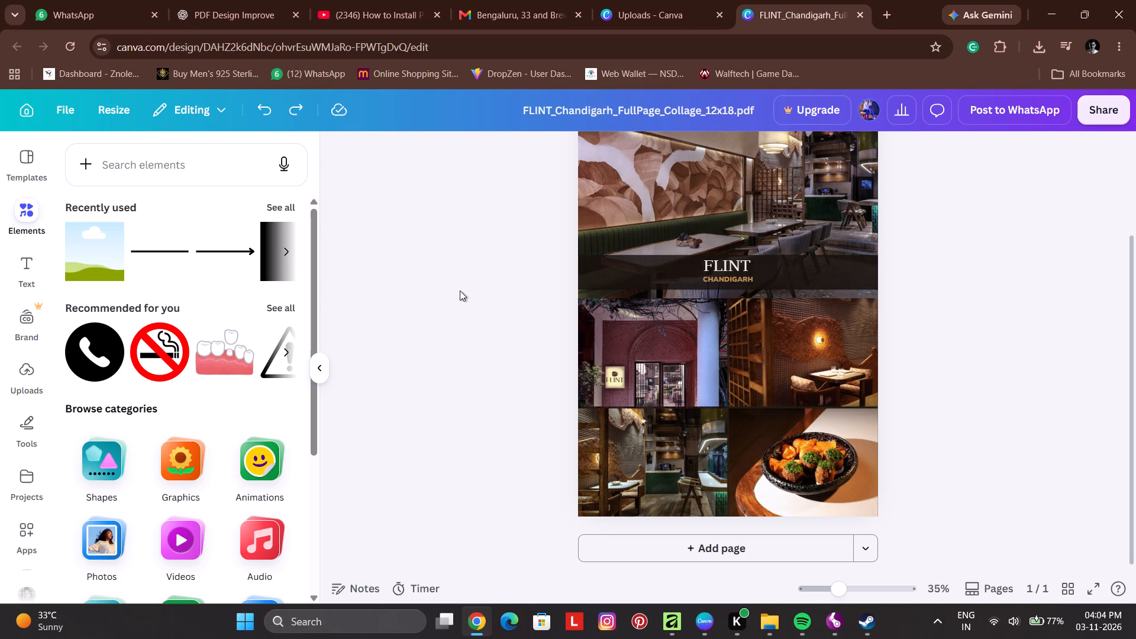
Search the elements library for "golden frame".
left_click(175, 178)
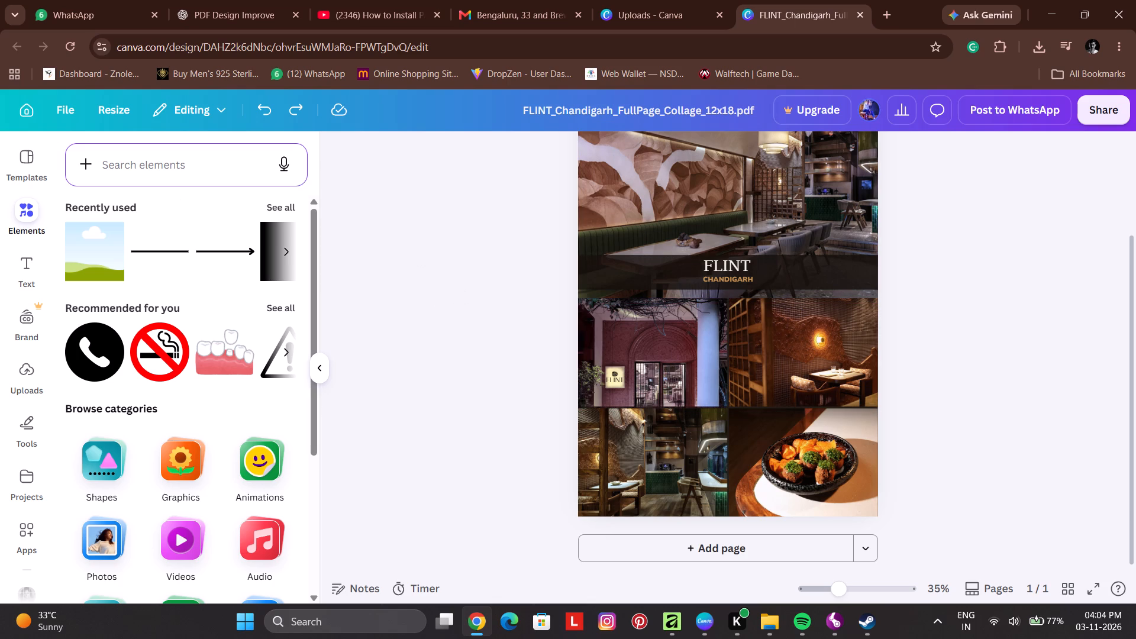
left_click(179, 174)
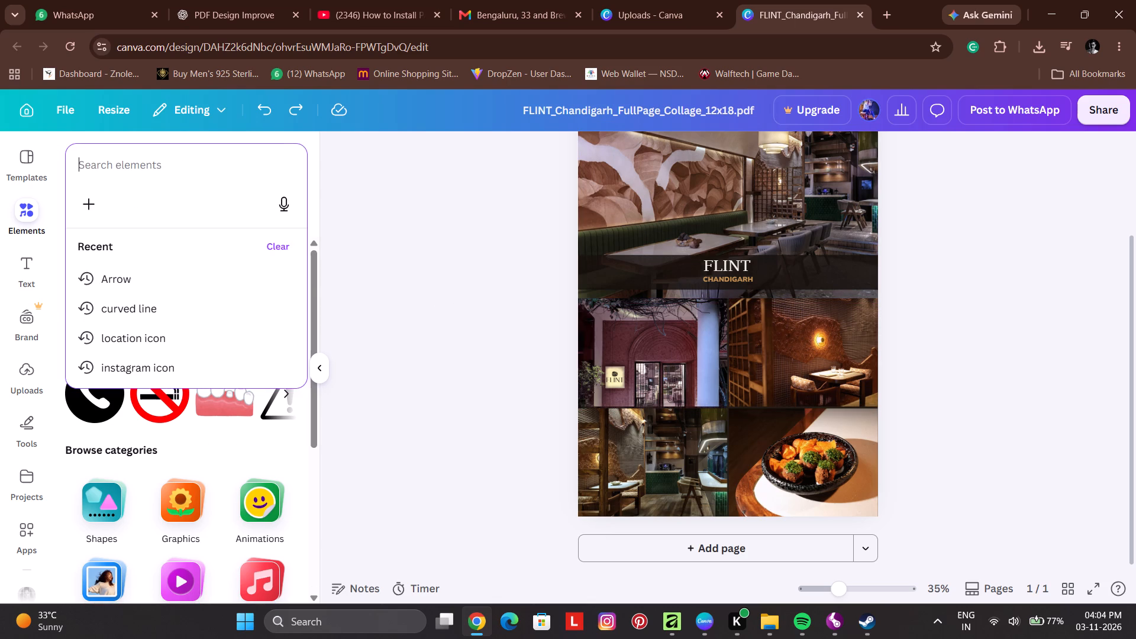
type("golden")
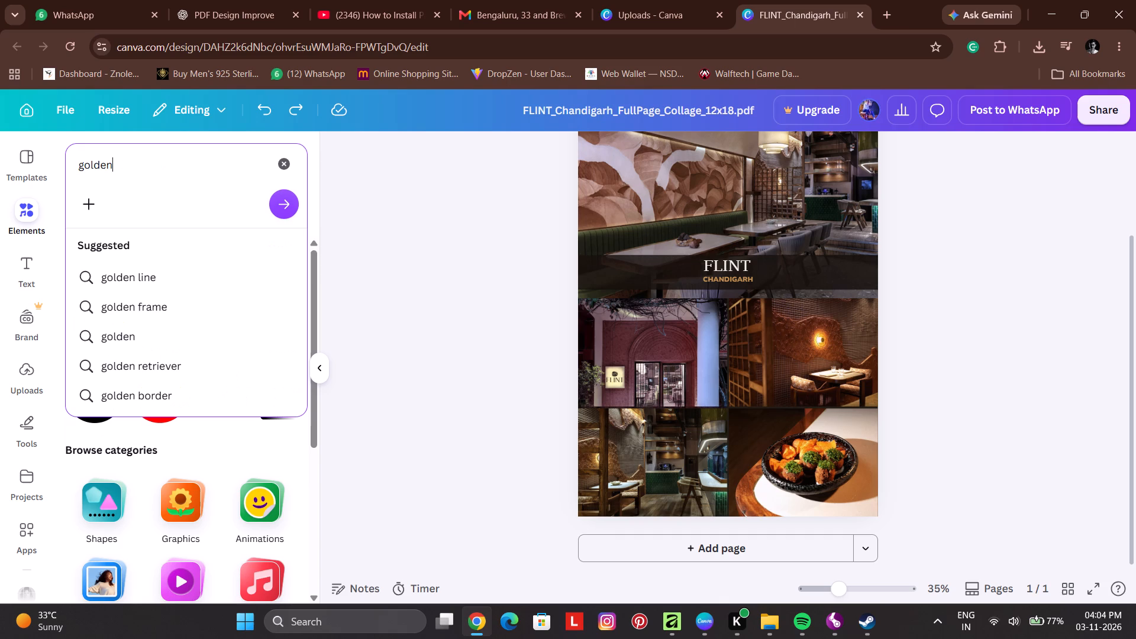
key("Down")
key("Down")
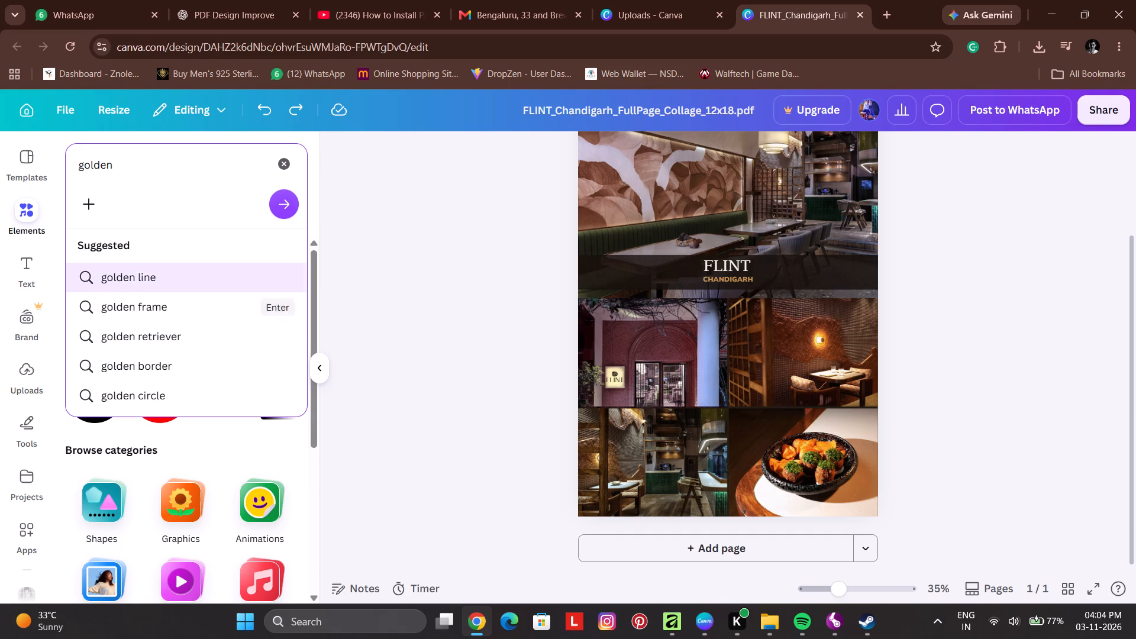
key("Return")
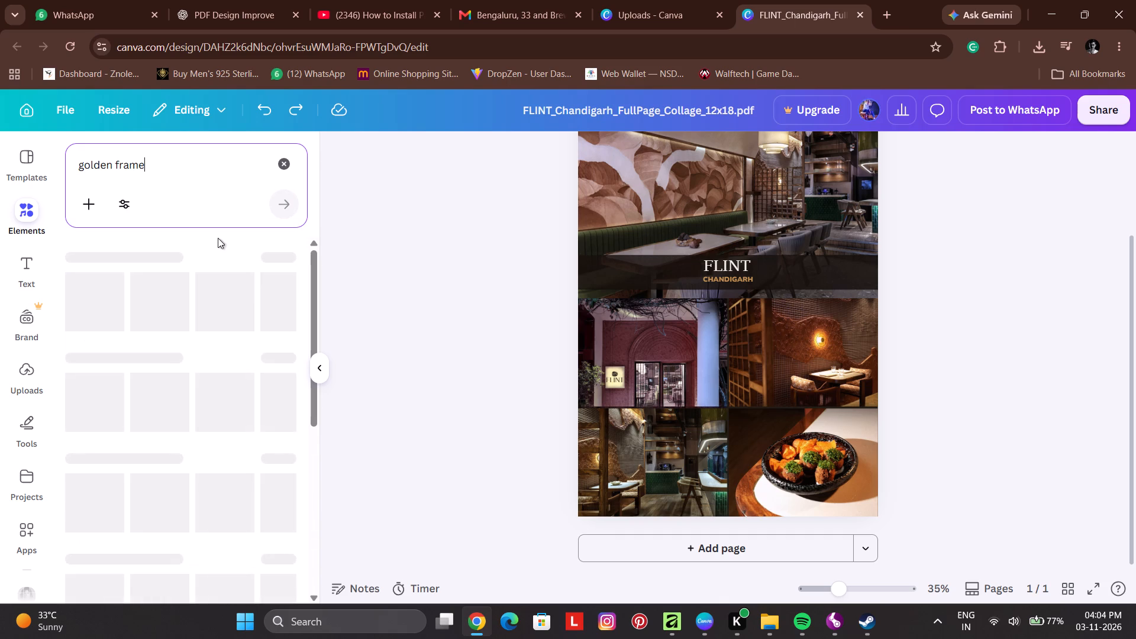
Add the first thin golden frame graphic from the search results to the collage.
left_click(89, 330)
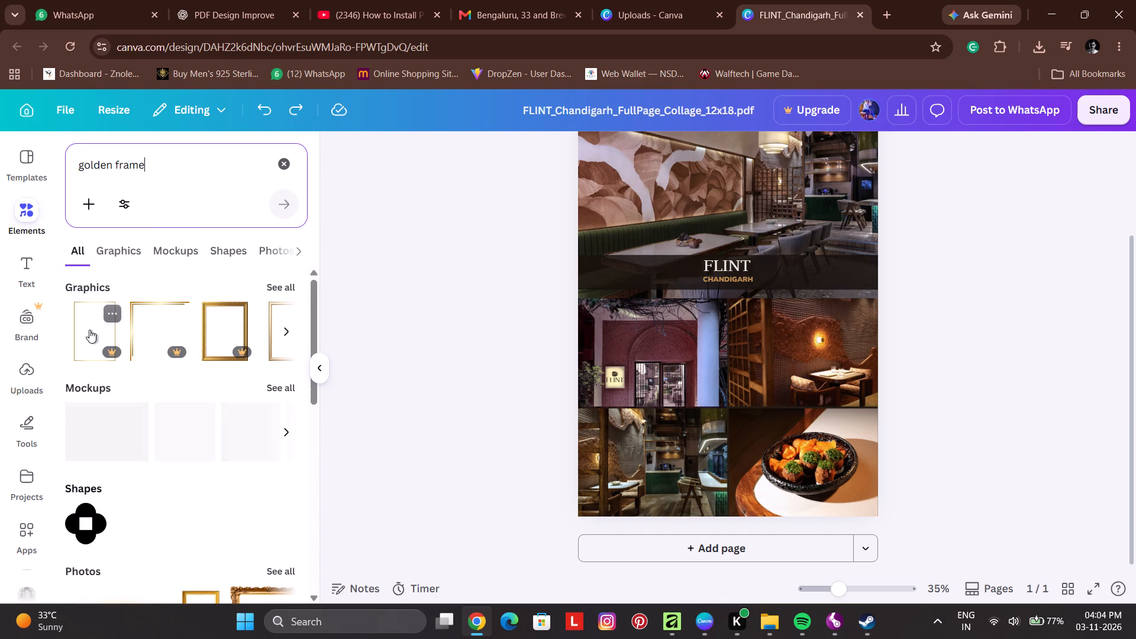
Browse all golden frame graphics for a suitable border for the collage.
left_click(283, 282)
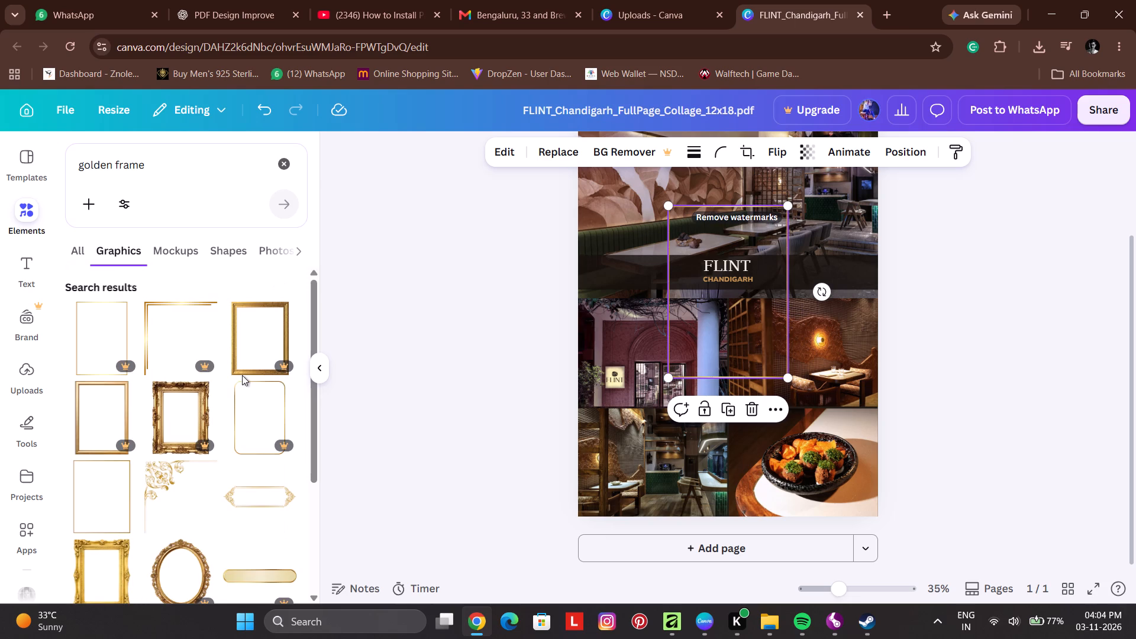
scroll(157, 319, "down", 2)
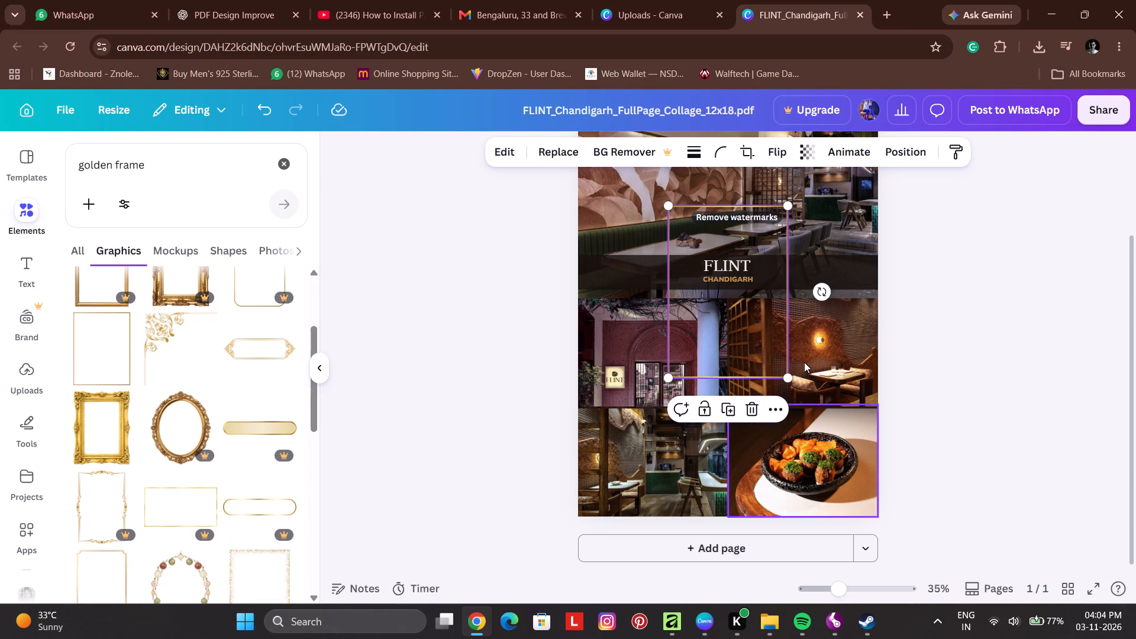
scroll(756, 249, "up", 3)
scroll(755, 348, "up", 3, "ctrl")
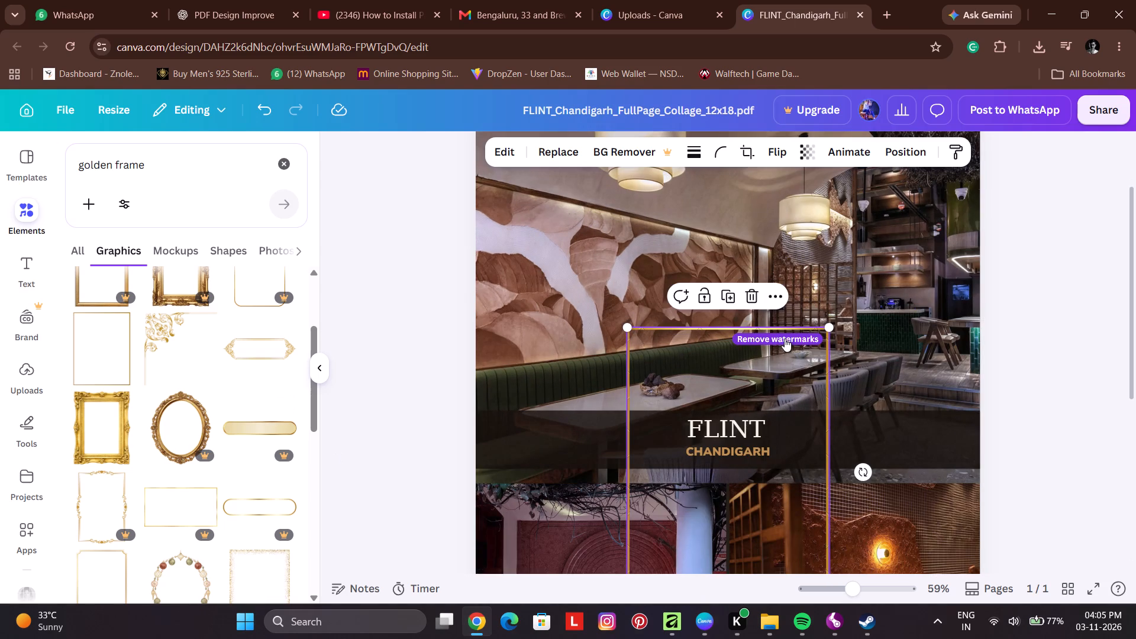
Delete the premium thin golden frame from the collage.
left_click(785, 338)
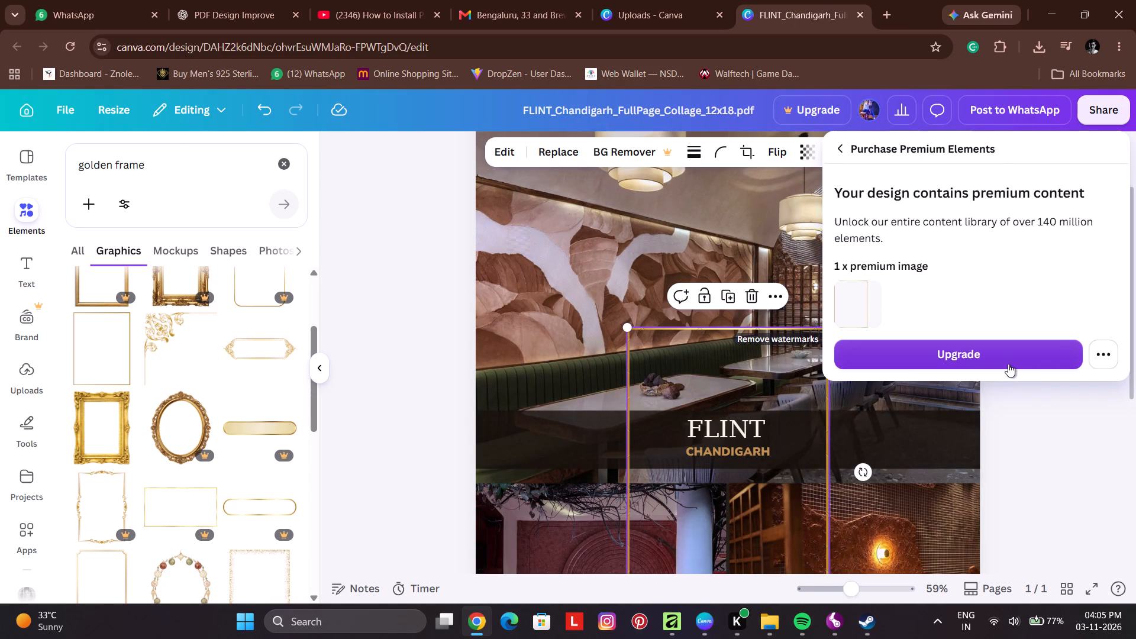
left_click(1083, 422)
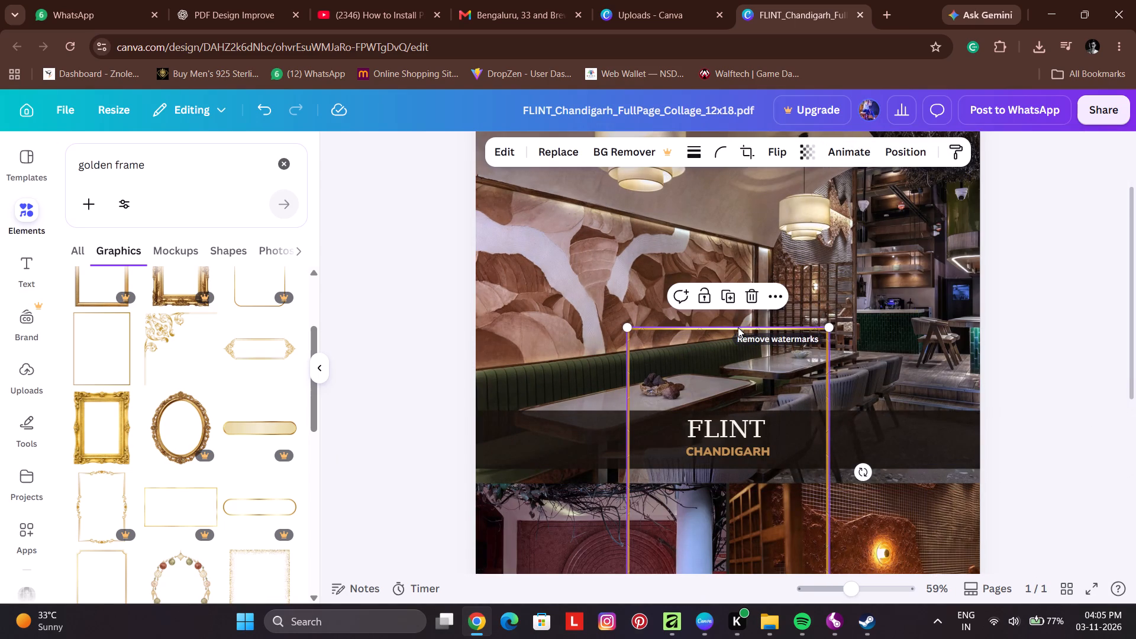
key("Delete")
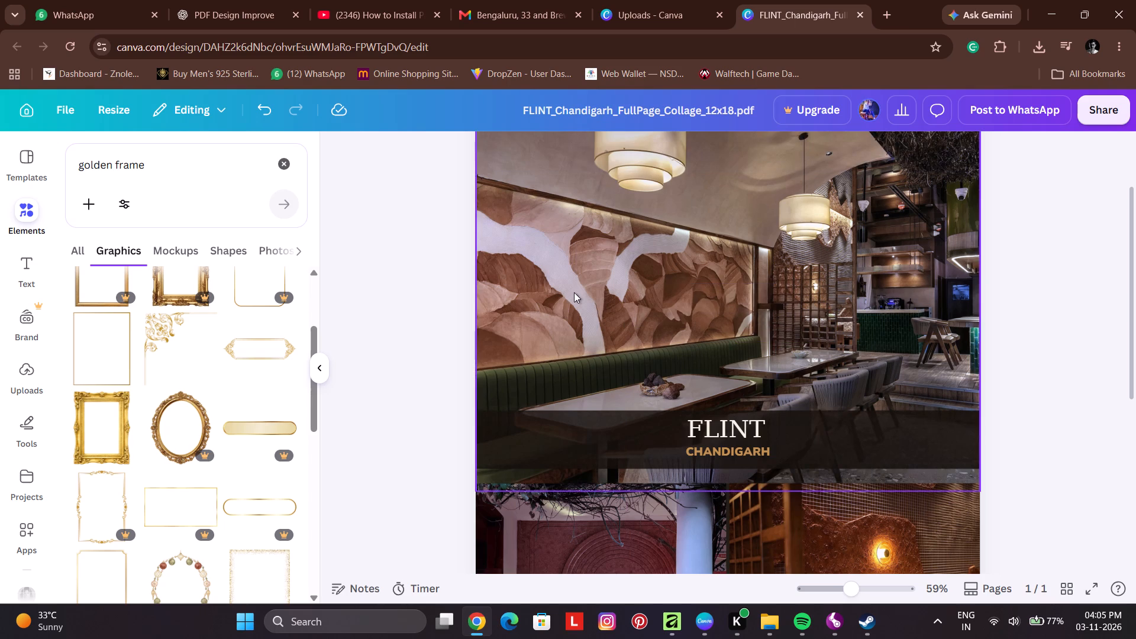
scroll(479, 299, "down", 3, "ctrl")
scroll(456, 291, "down", 1)
scroll(456, 291, "down", 1, "ctrl")
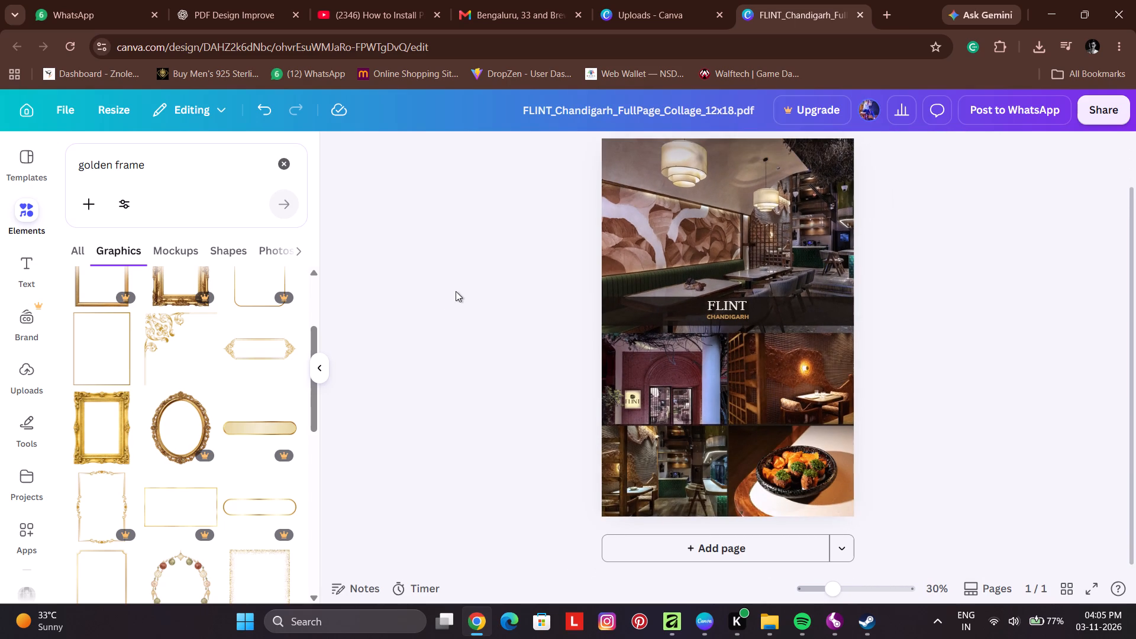
left_click(456, 291)
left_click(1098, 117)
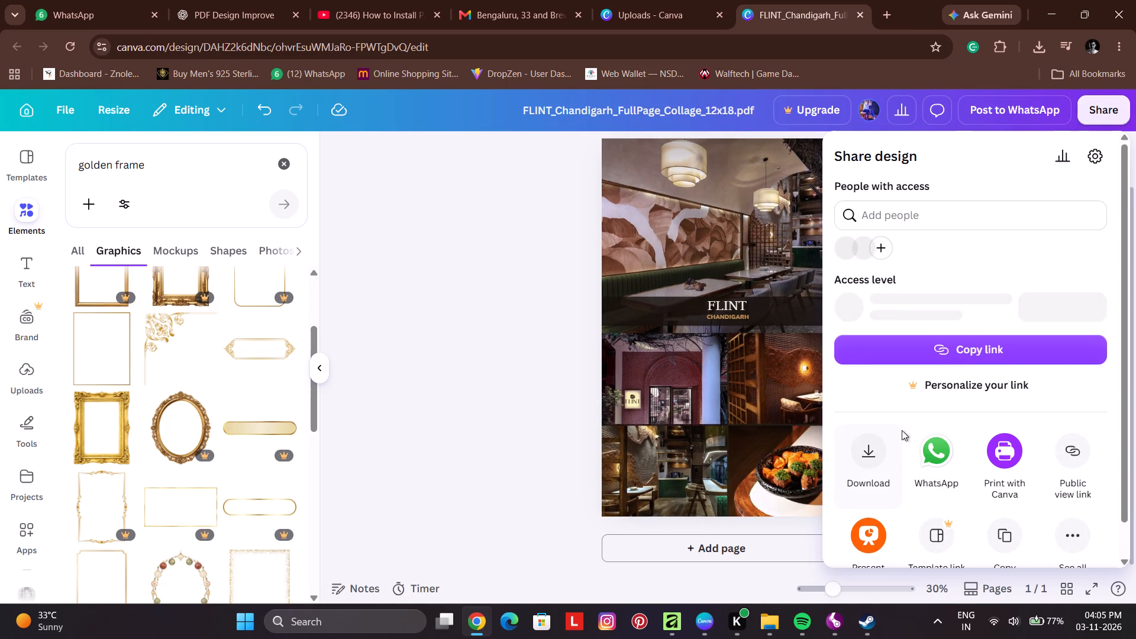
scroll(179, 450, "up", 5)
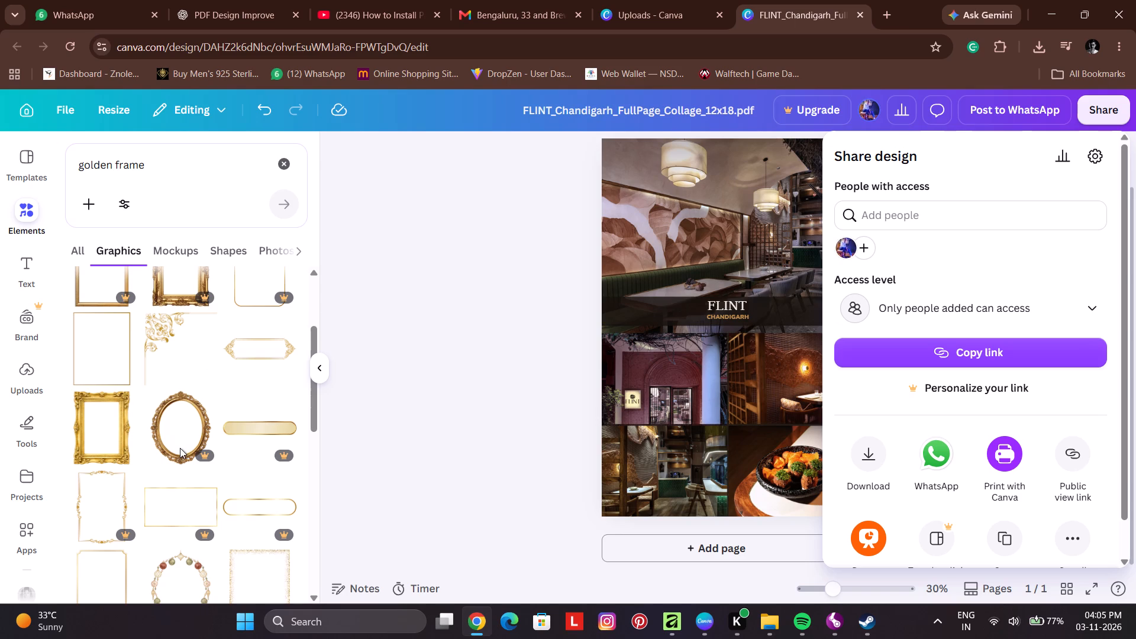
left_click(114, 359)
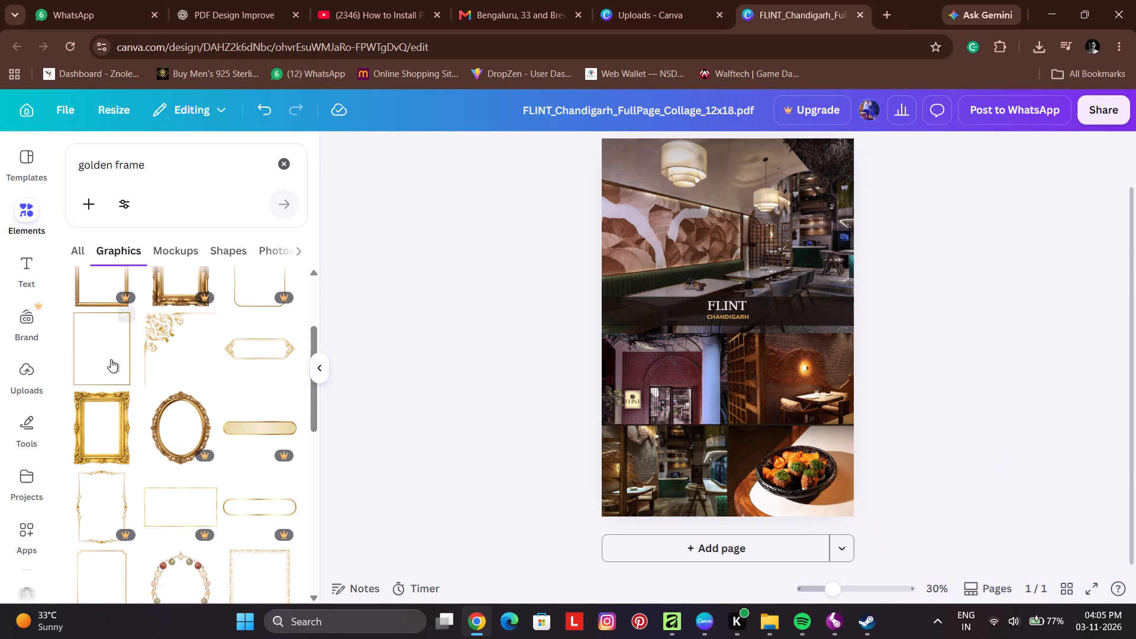
Add the free thin rectangular golden frame graphic from the search results to the collage.
left_click(109, 359)
left_click(514, 335)
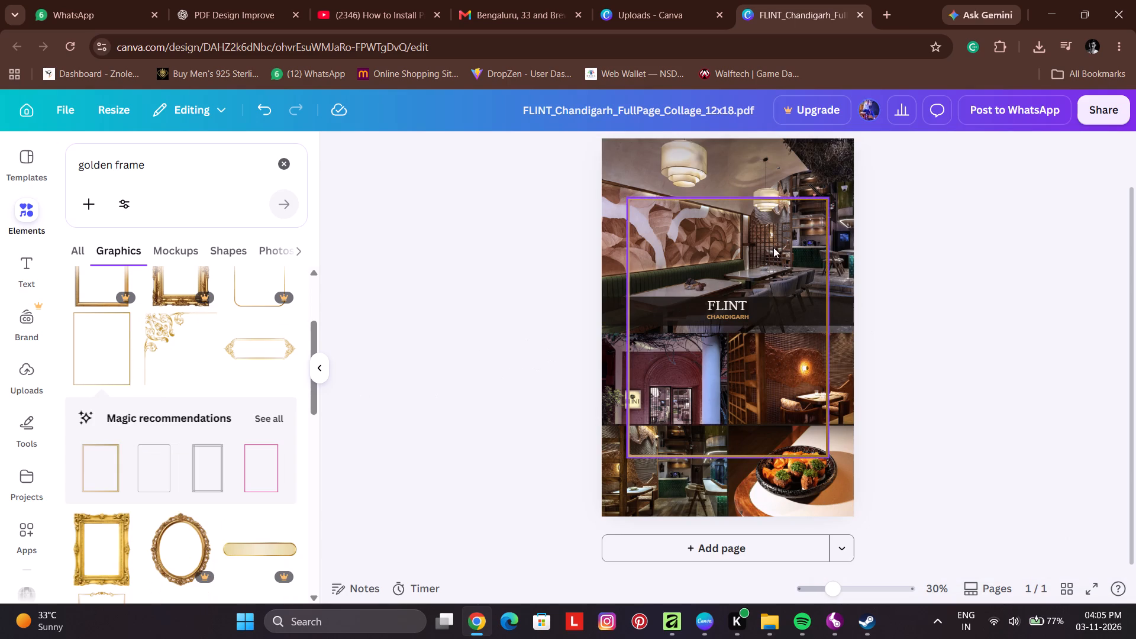
Enlarge the golden frame towards the page edges and move it to be horizontally centred over the collage.
left_click(774, 247)
scroll(825, 224, "up", 7, "ctrl")
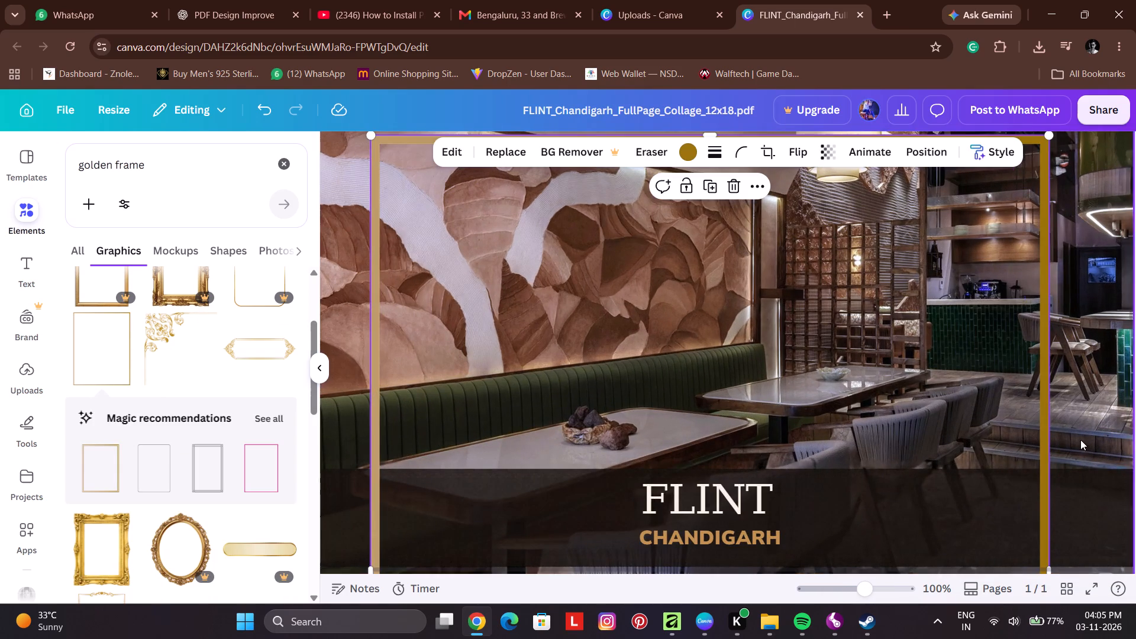
scroll(972, 428, "up", 2, "ctrl")
scroll(607, 362, "up", 3)
scroll(612, 371, "down", 4, "ctrl")
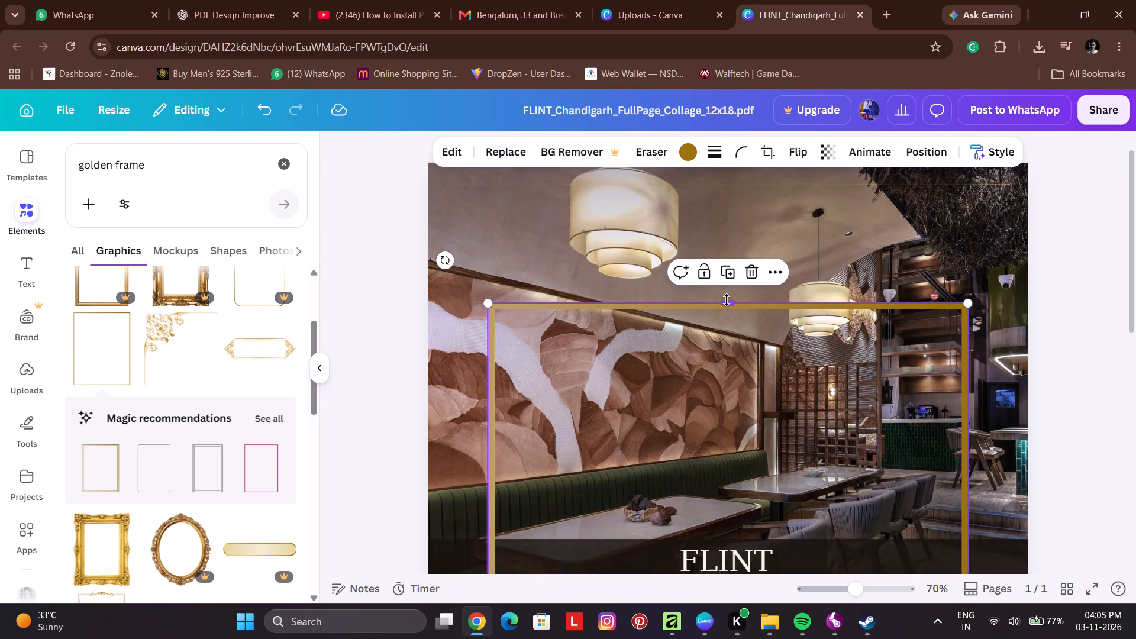
left_click_drag(972, 303, 982, 282)
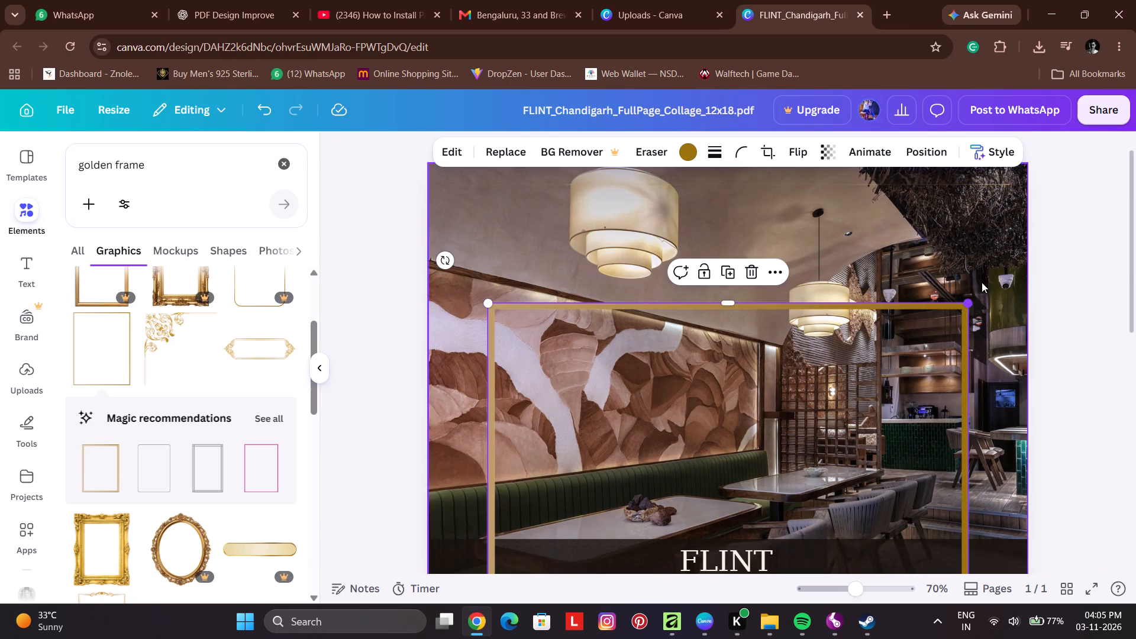
left_click_drag(982, 282, 997, 201)
left_click_drag(928, 320, 914, 306)
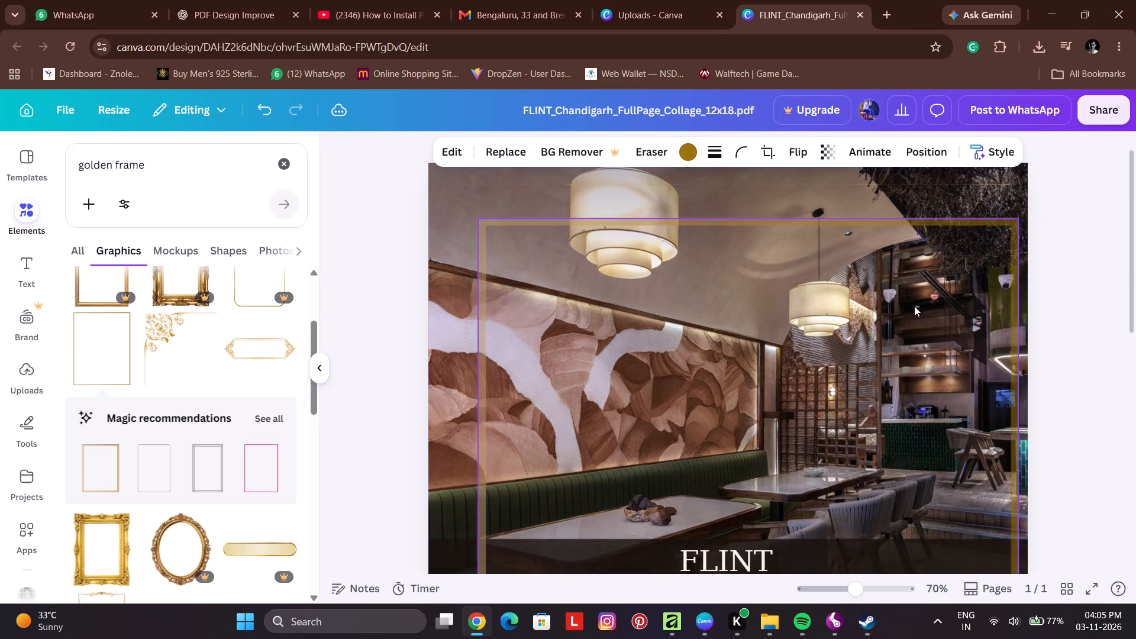
left_click_drag(914, 306, 900, 295)
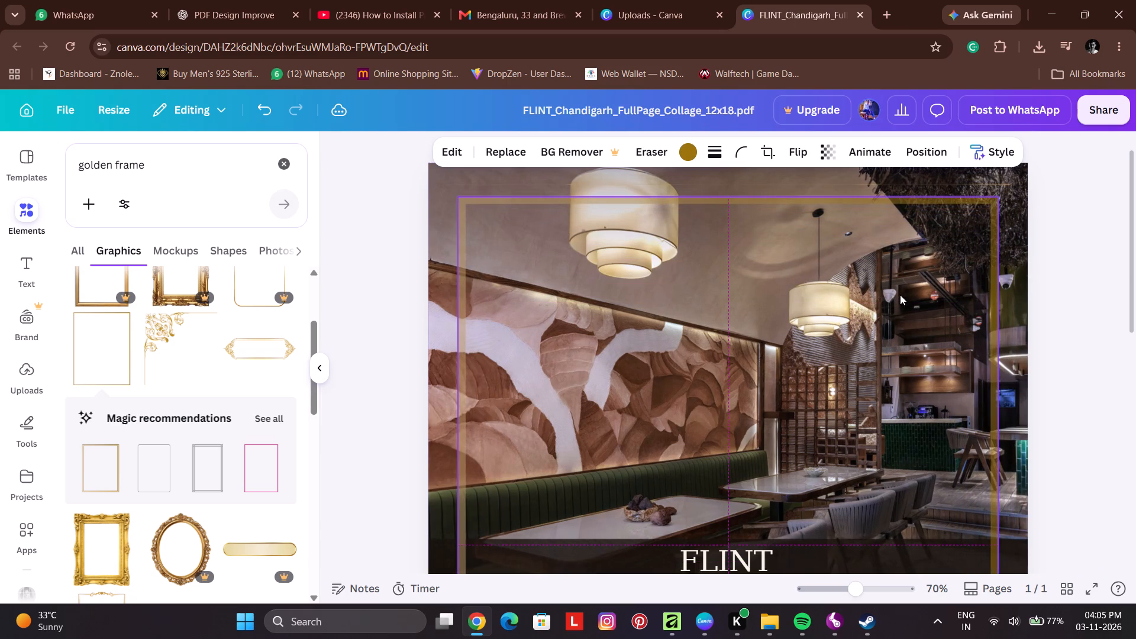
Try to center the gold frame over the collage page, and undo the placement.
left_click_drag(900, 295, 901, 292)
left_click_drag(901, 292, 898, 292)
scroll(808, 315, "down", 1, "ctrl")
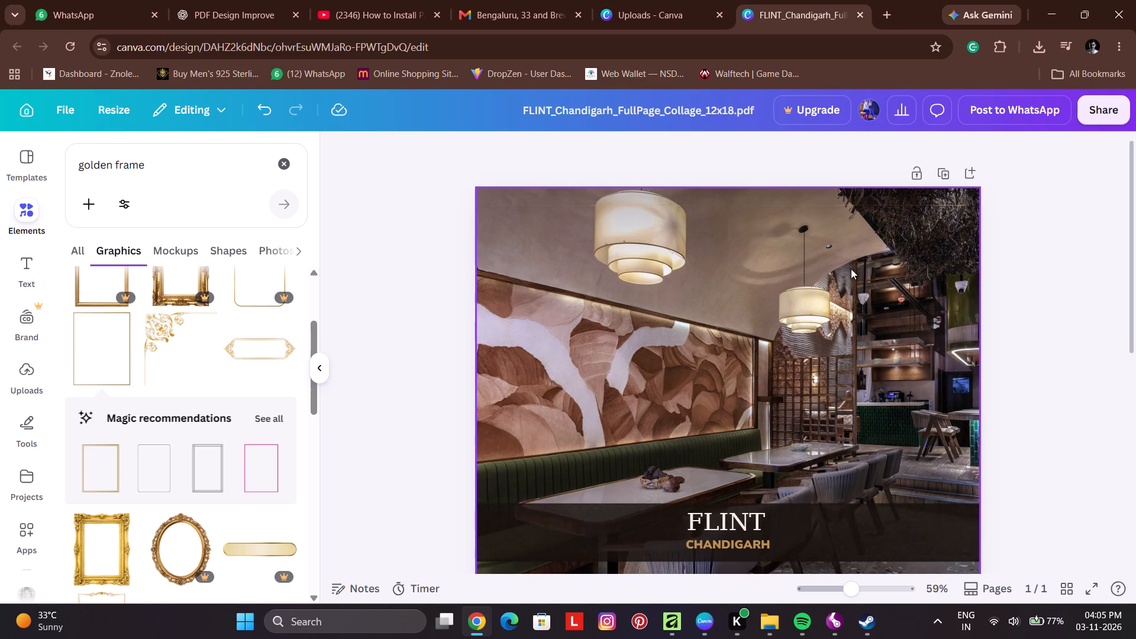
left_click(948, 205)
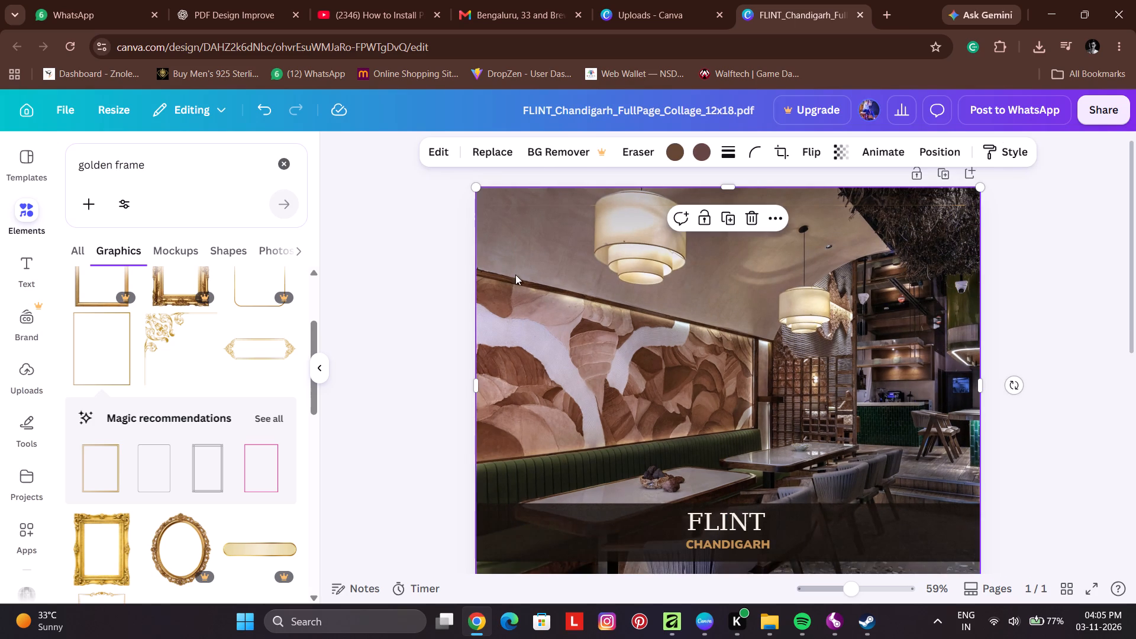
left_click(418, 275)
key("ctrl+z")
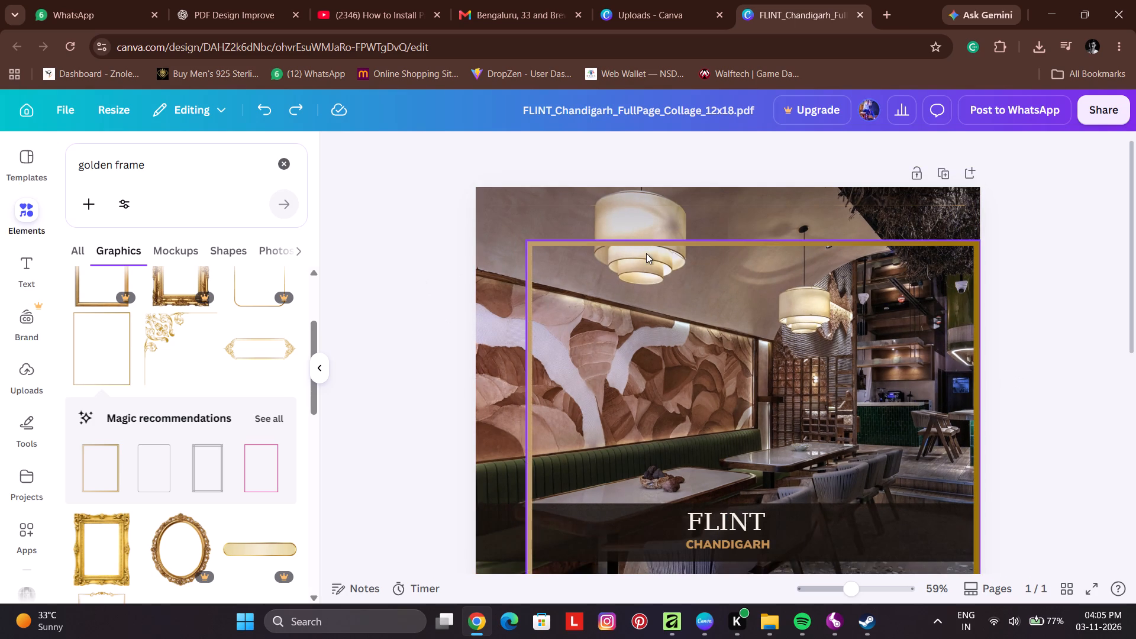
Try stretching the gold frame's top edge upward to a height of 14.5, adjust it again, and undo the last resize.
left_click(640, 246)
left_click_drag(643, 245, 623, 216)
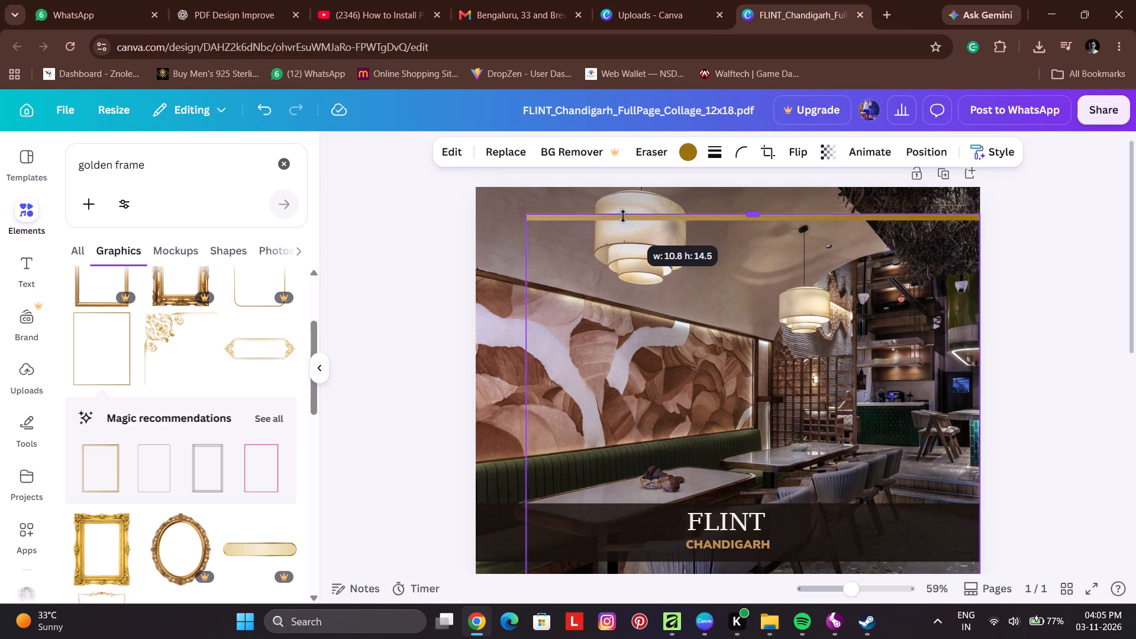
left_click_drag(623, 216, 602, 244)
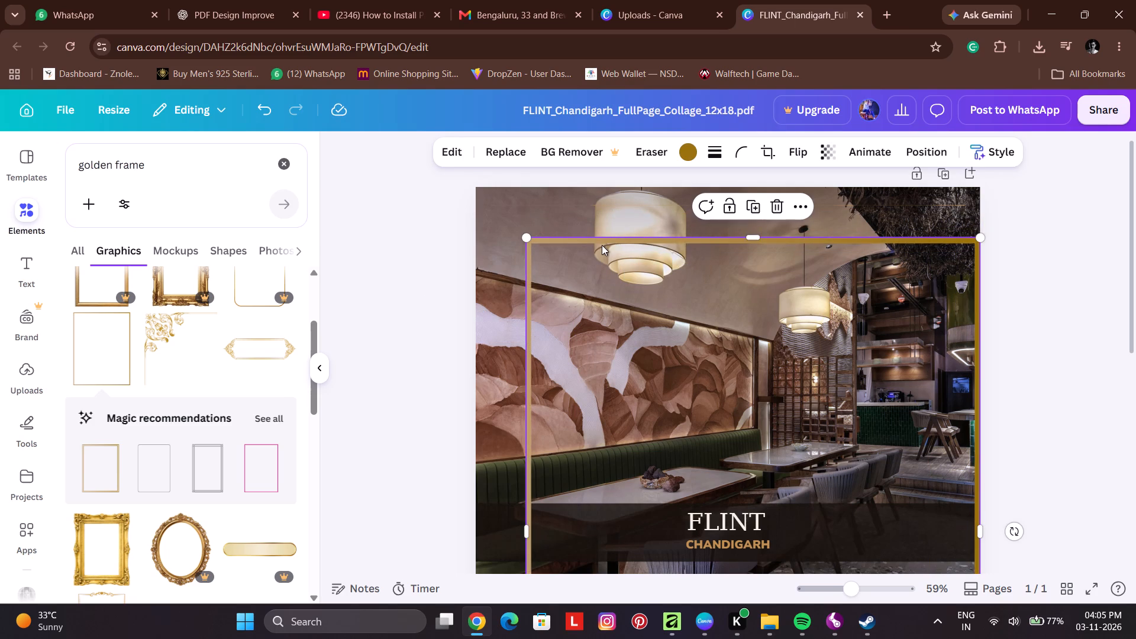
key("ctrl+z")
Enlarge the gold frame from its upper outer corner so its top edge nears the page's upper edge.
left_click_drag(982, 238, 1027, 202)
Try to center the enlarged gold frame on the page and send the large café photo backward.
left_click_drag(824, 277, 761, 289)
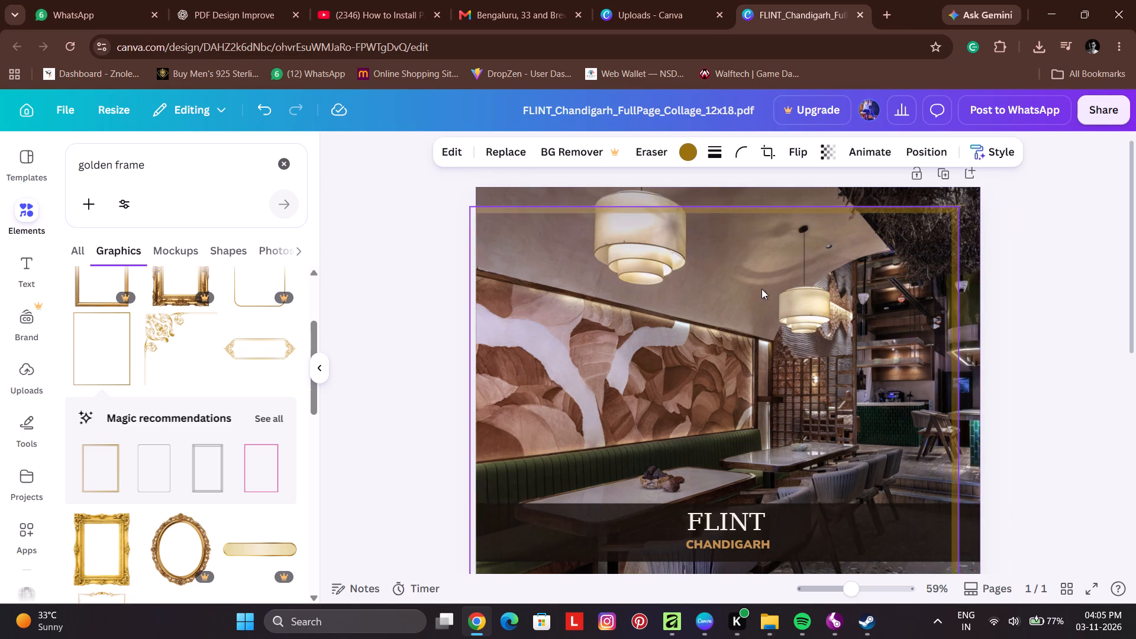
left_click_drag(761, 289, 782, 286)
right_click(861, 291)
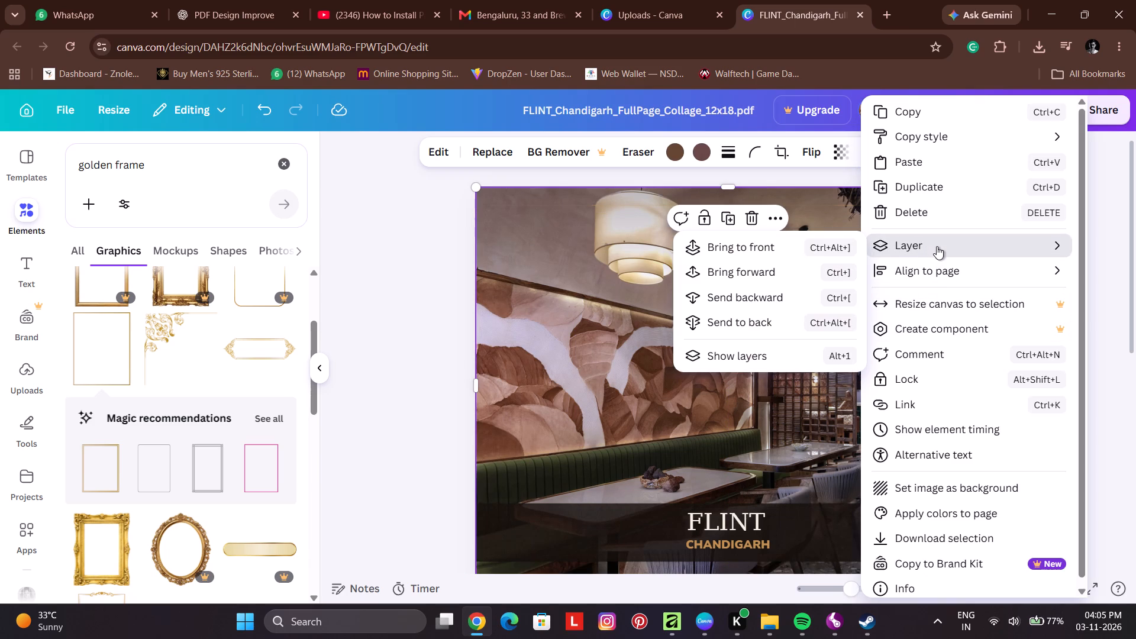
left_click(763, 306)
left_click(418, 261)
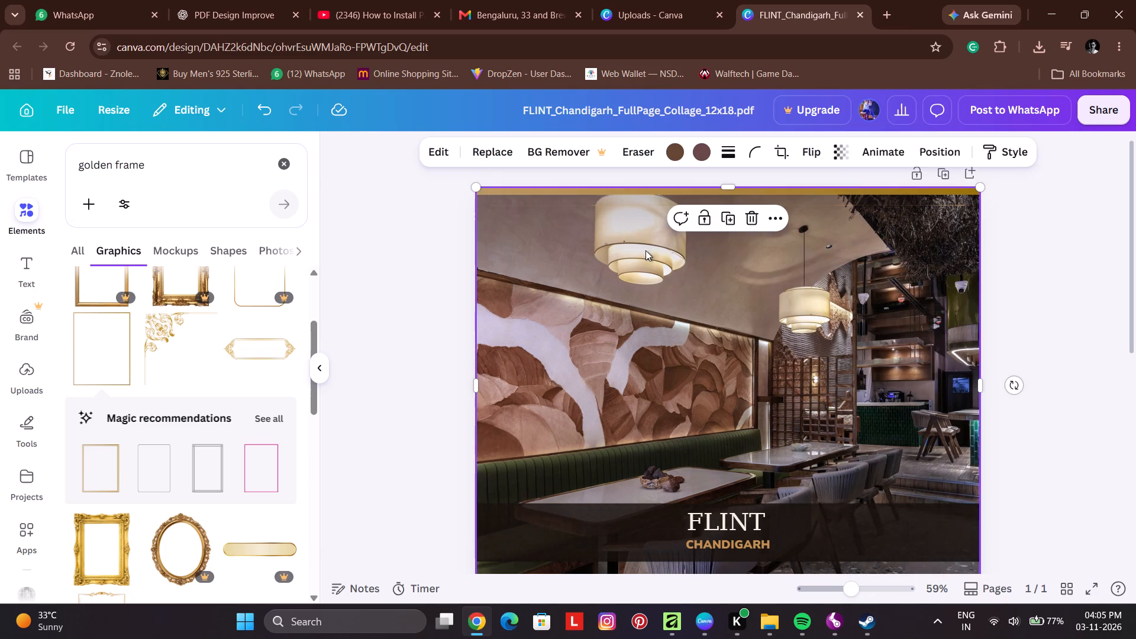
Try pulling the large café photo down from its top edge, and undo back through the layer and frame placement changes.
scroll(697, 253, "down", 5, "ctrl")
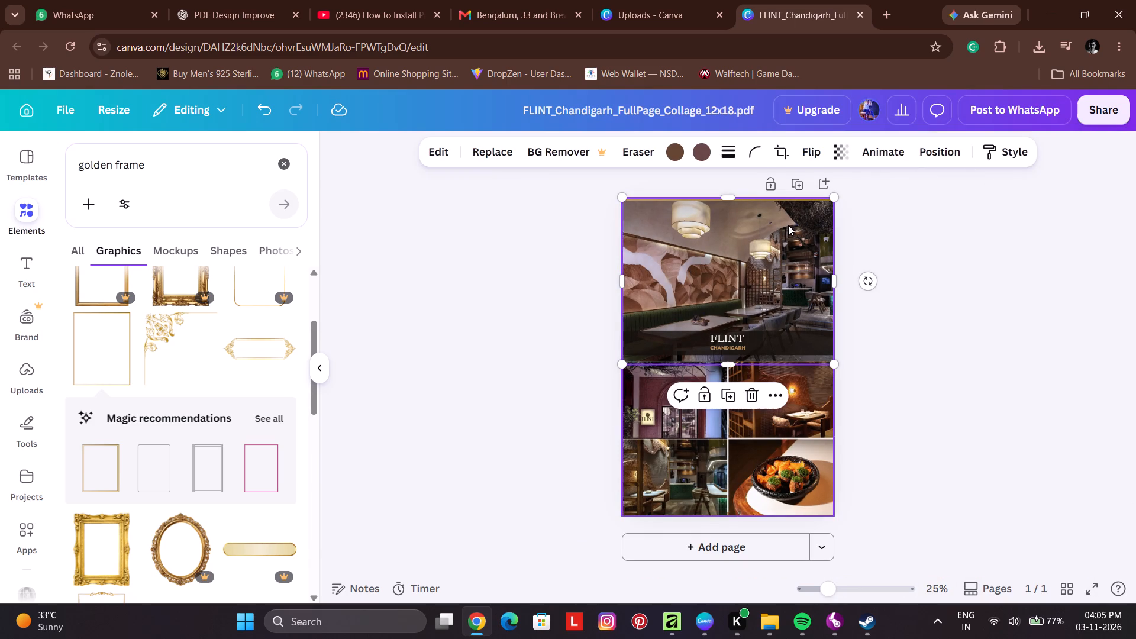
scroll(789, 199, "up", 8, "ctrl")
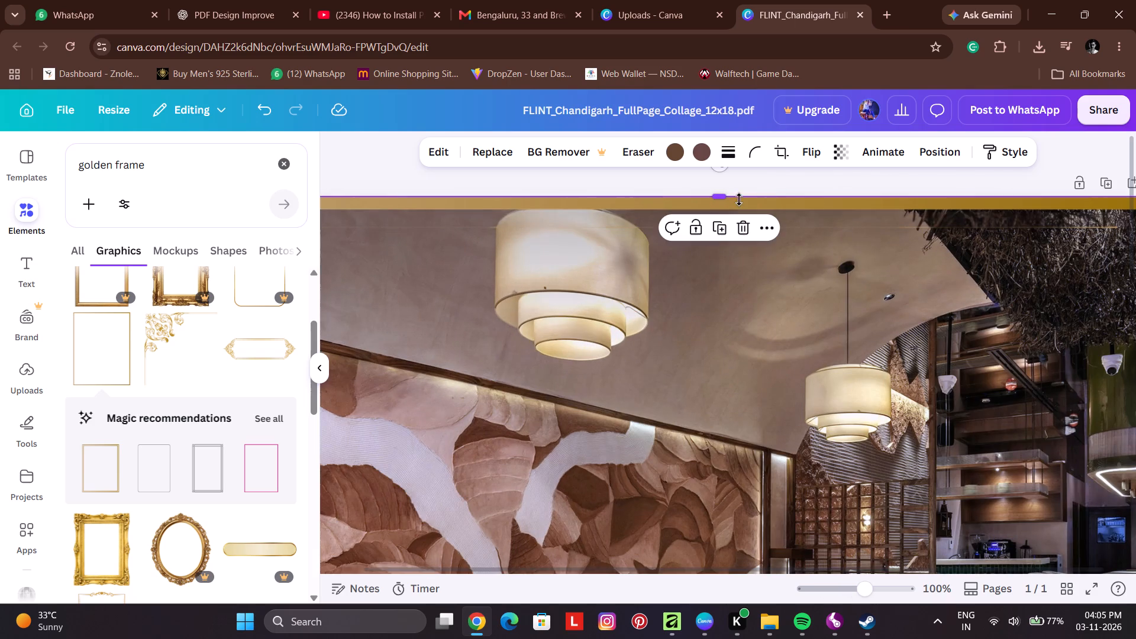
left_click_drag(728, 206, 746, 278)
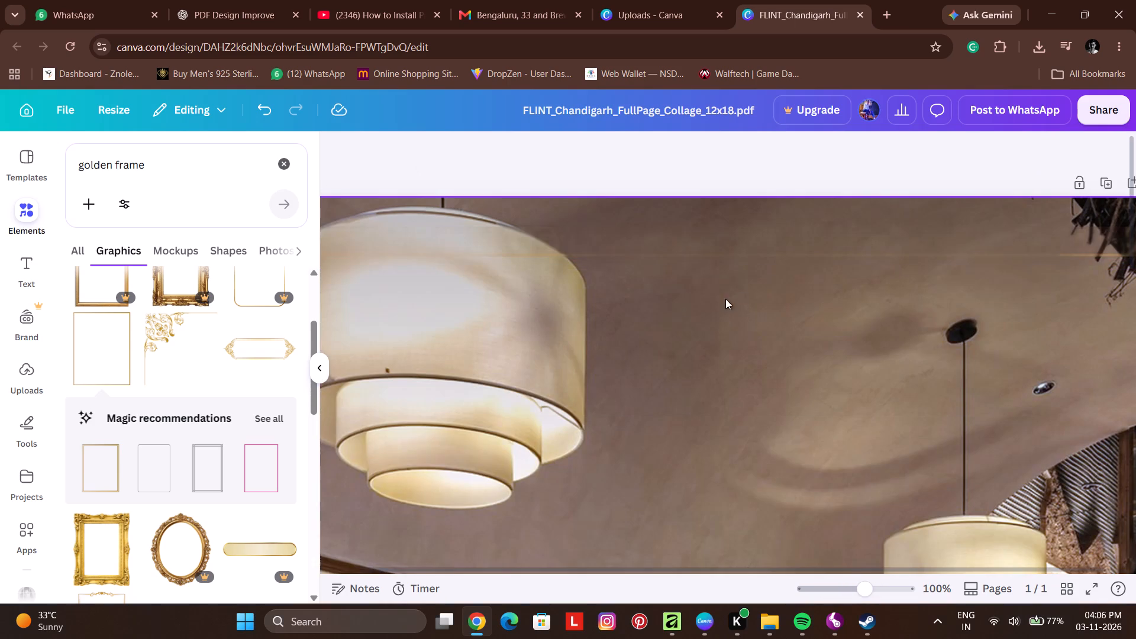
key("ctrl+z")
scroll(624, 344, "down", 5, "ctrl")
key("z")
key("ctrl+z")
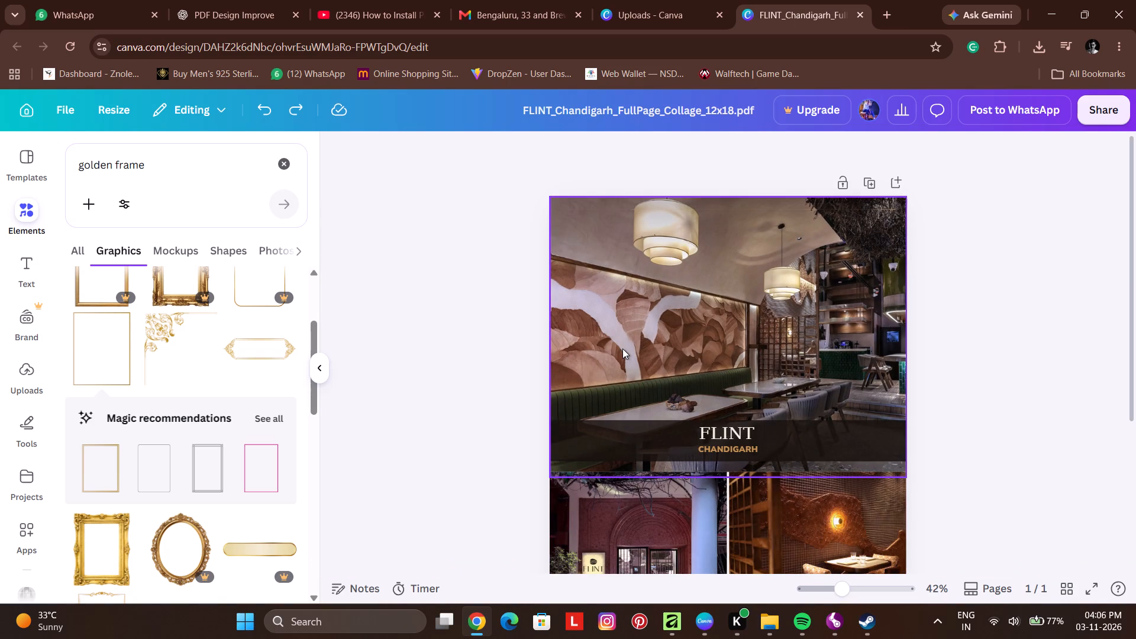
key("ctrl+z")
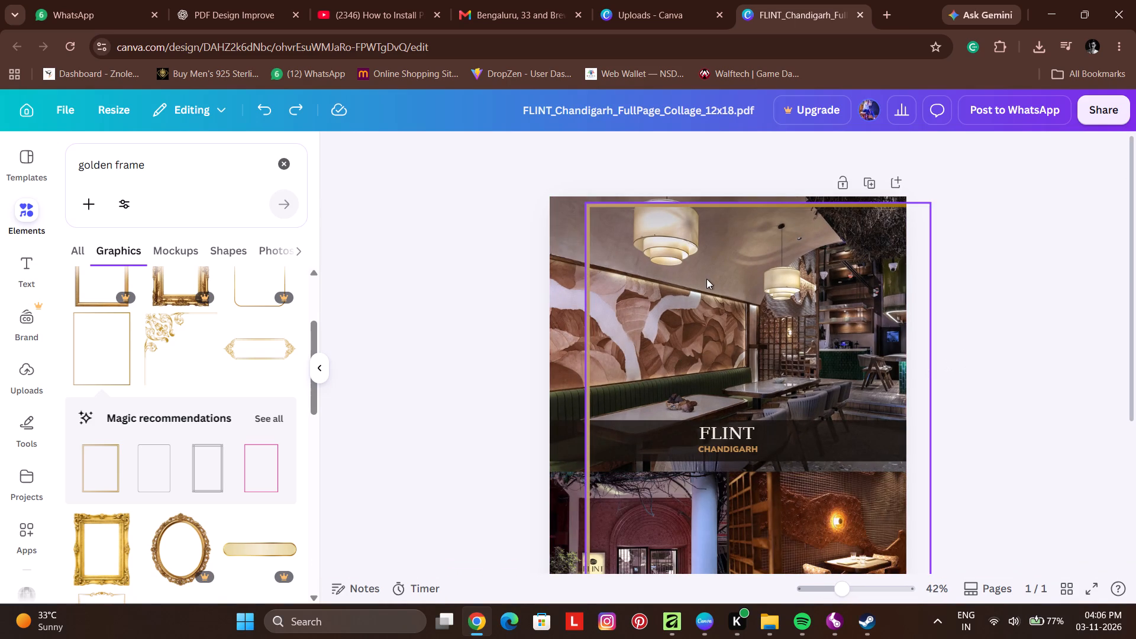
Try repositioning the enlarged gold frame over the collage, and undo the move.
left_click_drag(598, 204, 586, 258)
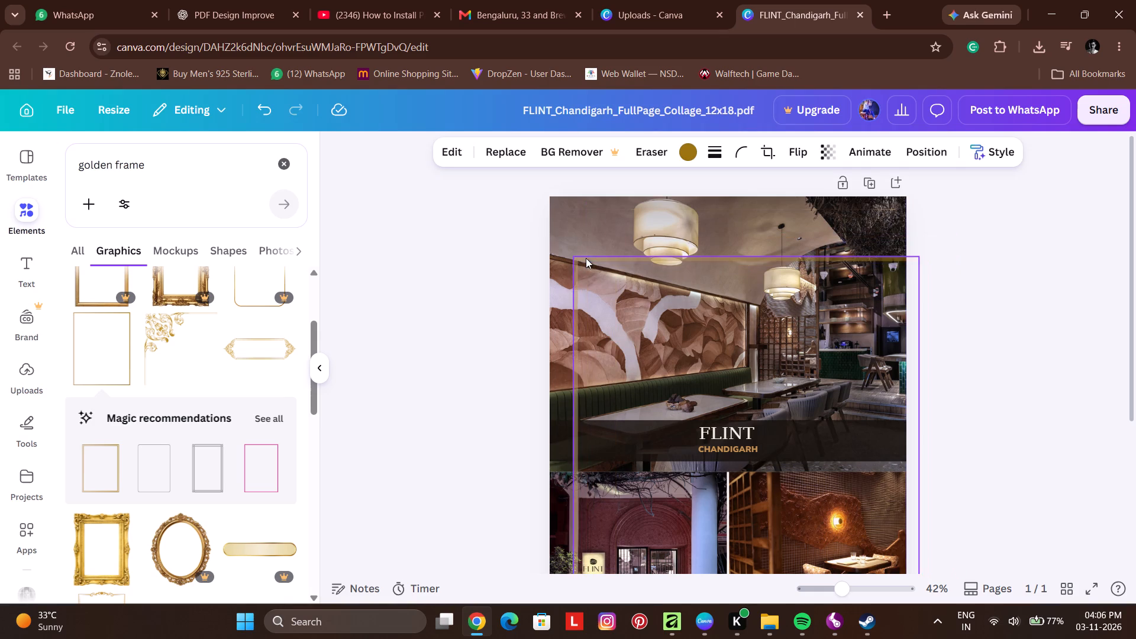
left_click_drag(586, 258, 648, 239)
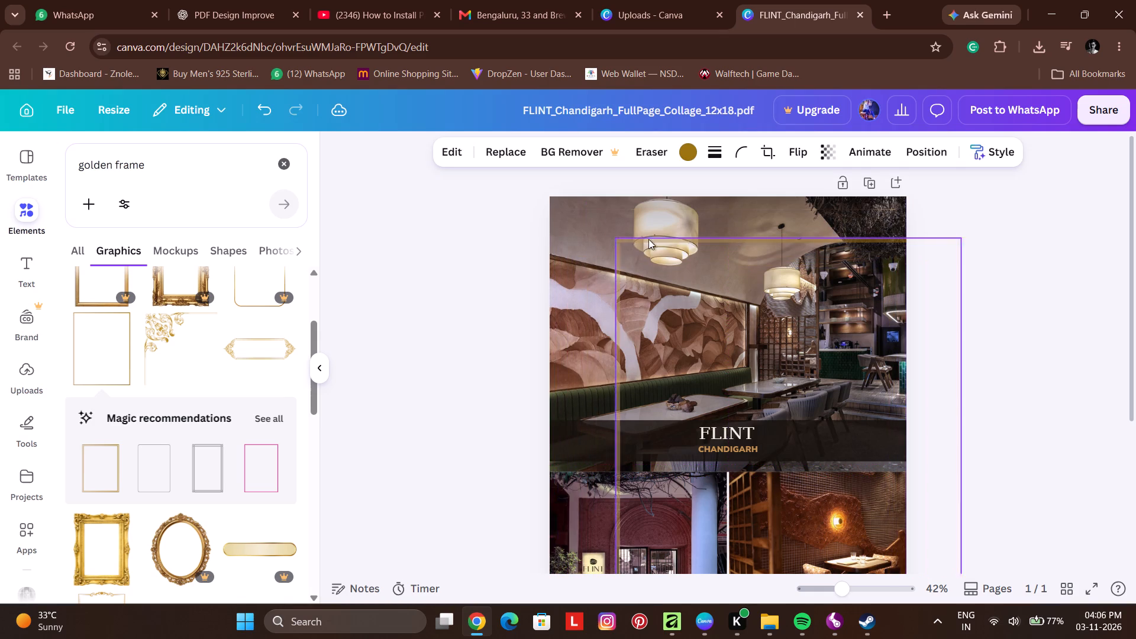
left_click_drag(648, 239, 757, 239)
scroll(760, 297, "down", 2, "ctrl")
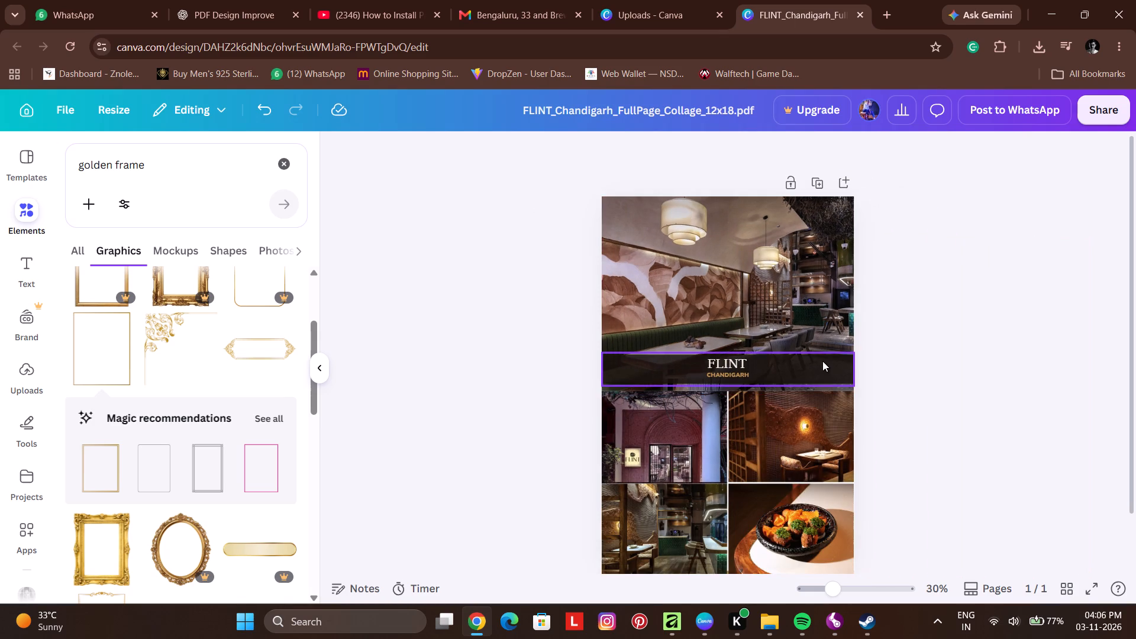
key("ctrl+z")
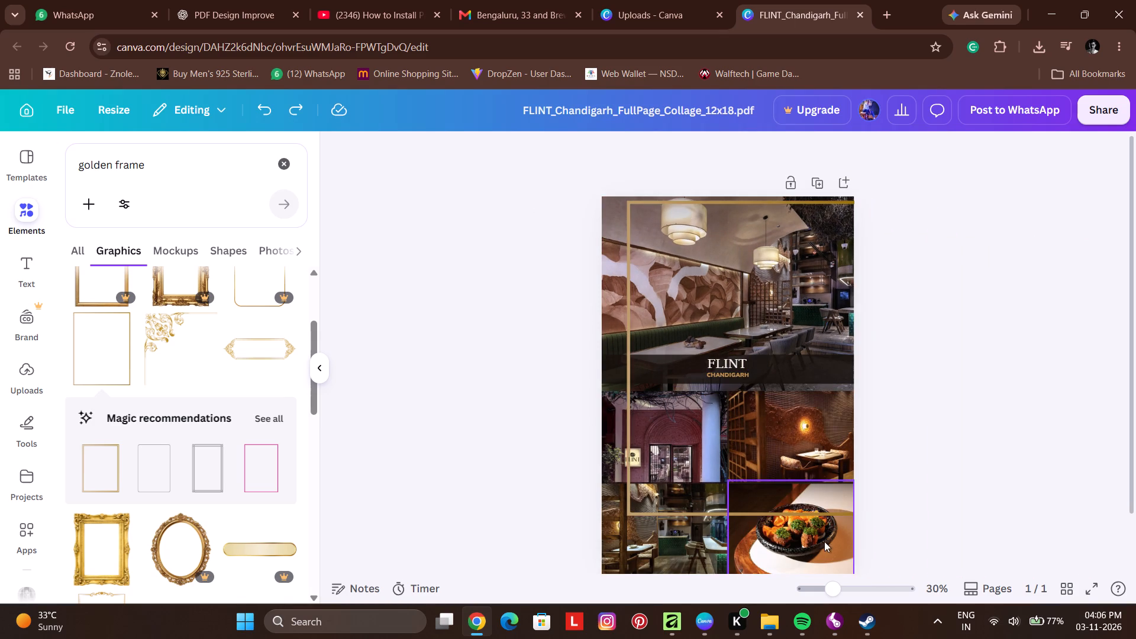
Delete the enlarged gold frame from the collage page.
left_click(630, 204)
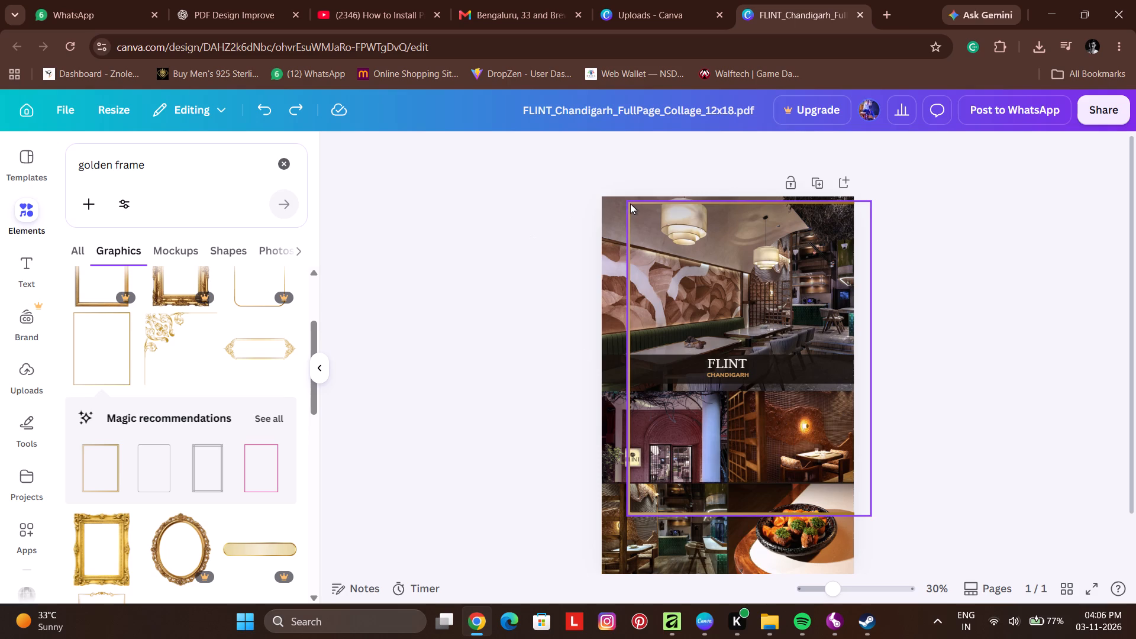
key("Delete")
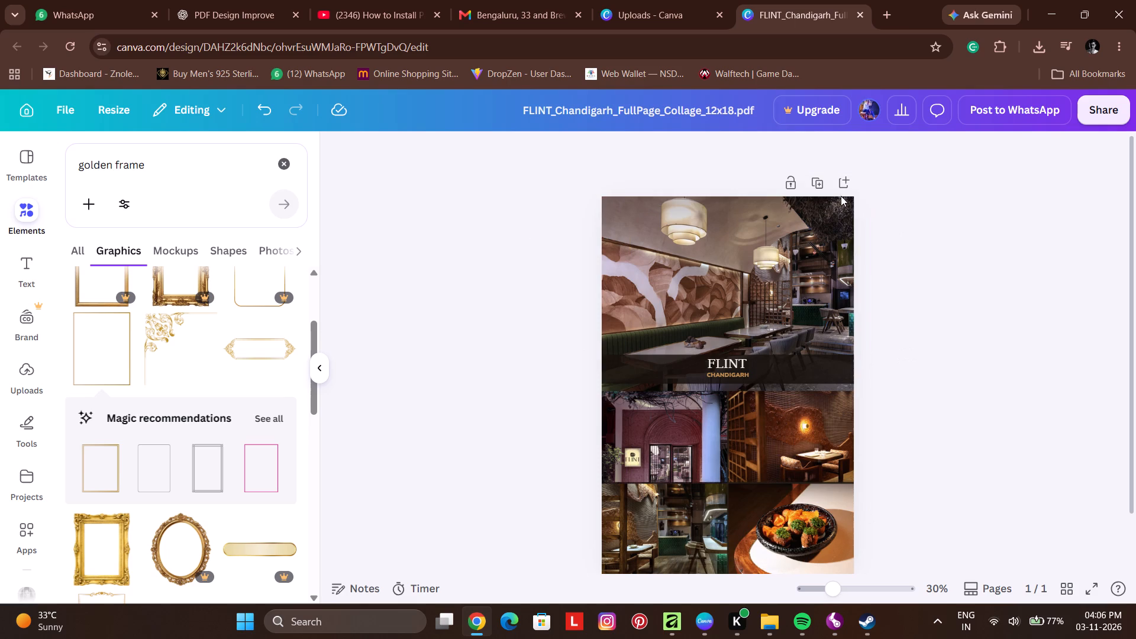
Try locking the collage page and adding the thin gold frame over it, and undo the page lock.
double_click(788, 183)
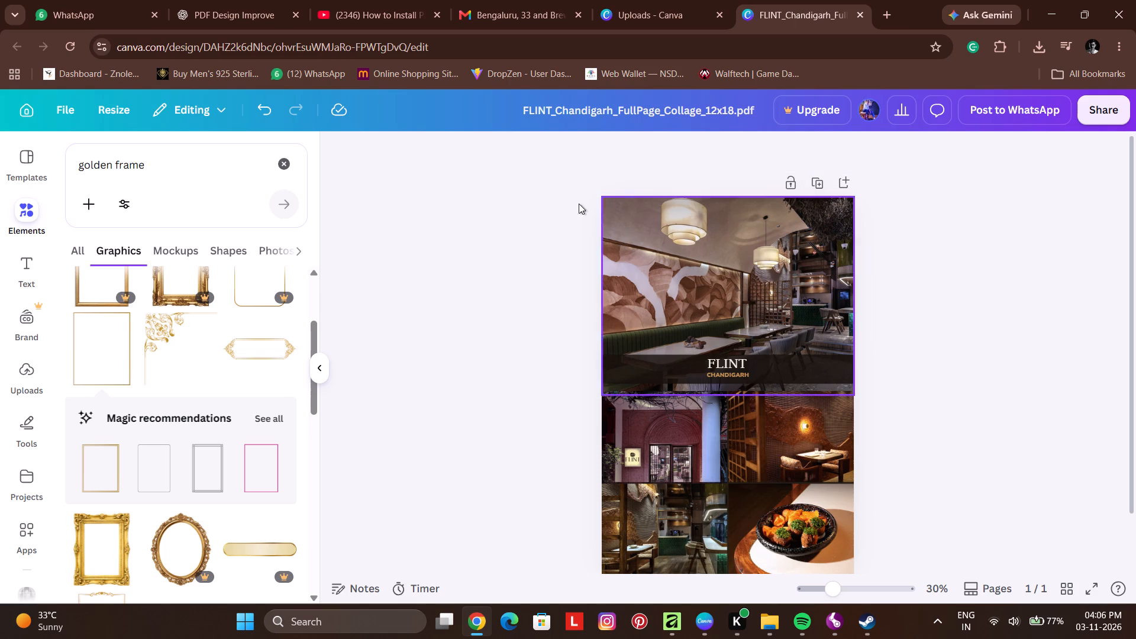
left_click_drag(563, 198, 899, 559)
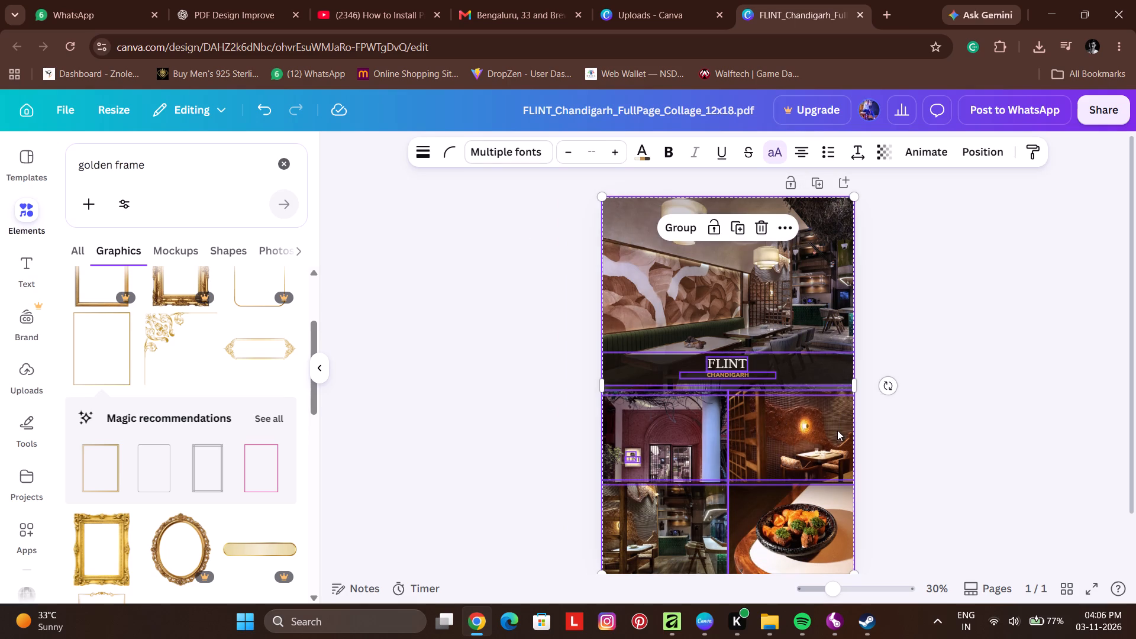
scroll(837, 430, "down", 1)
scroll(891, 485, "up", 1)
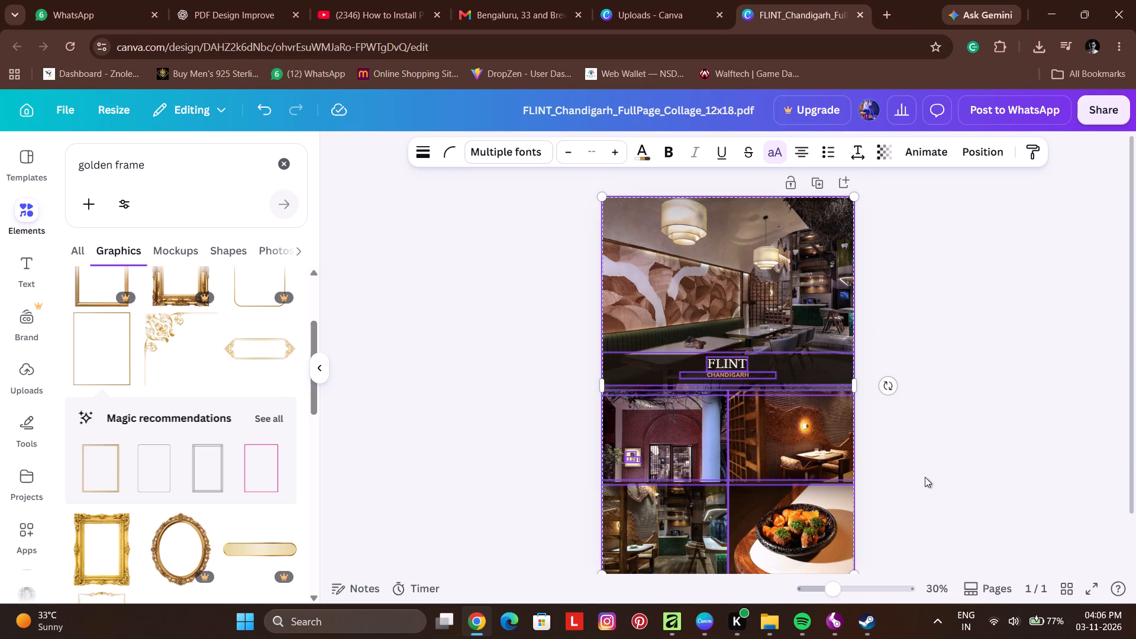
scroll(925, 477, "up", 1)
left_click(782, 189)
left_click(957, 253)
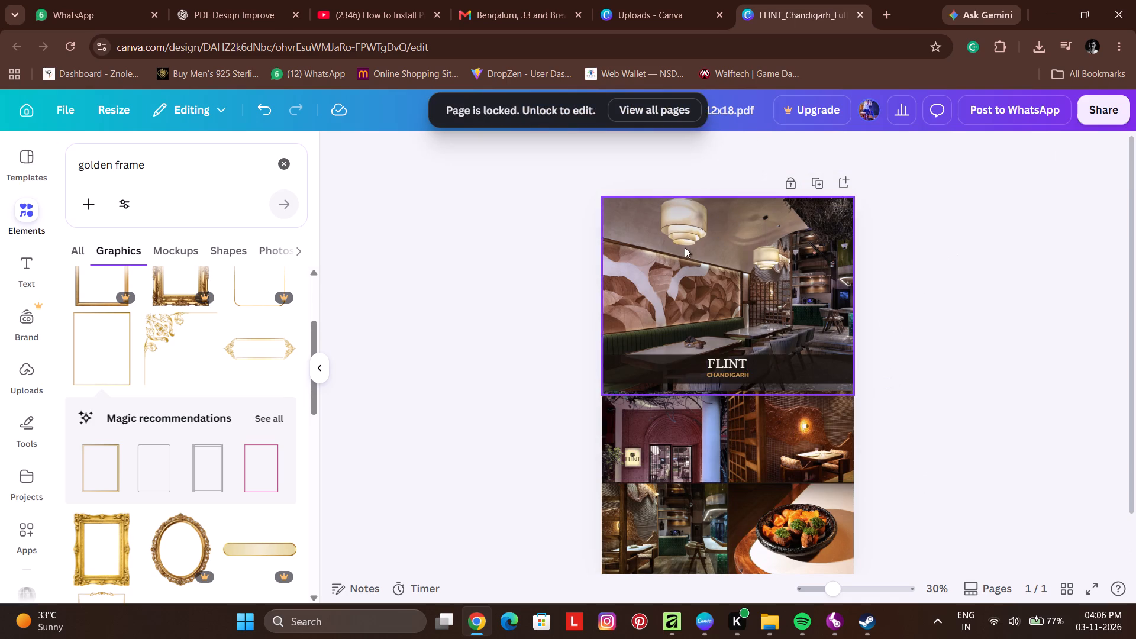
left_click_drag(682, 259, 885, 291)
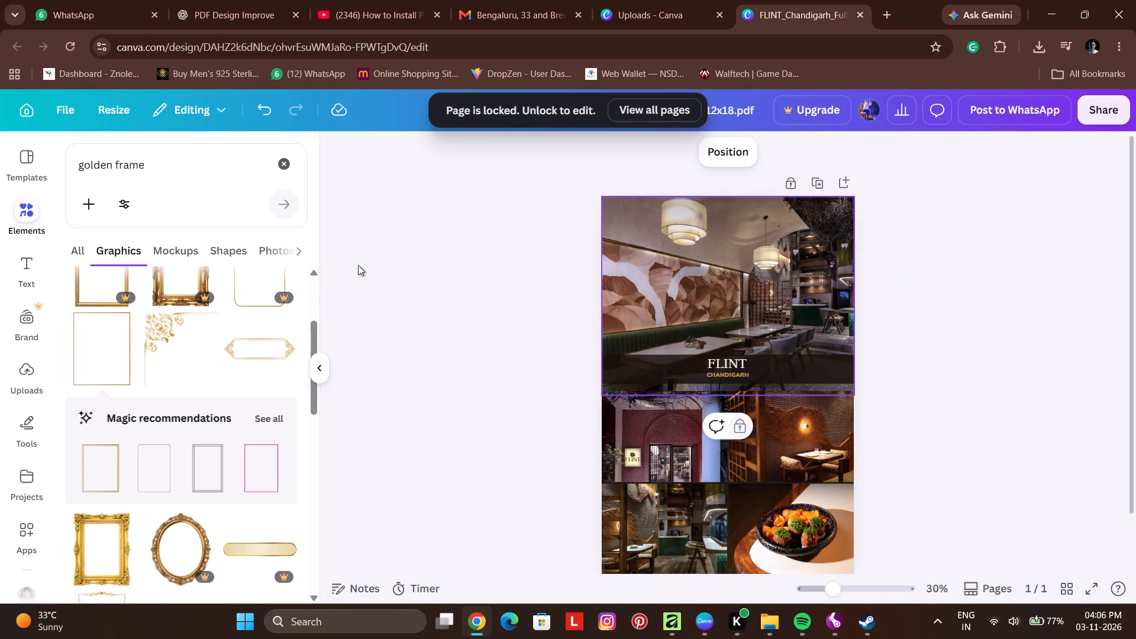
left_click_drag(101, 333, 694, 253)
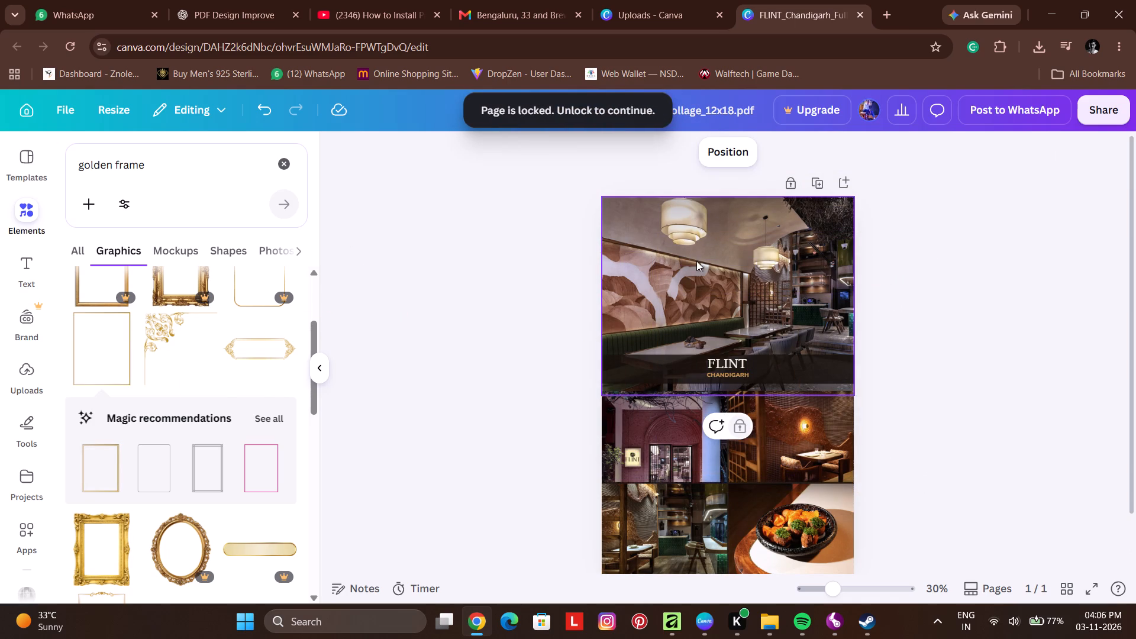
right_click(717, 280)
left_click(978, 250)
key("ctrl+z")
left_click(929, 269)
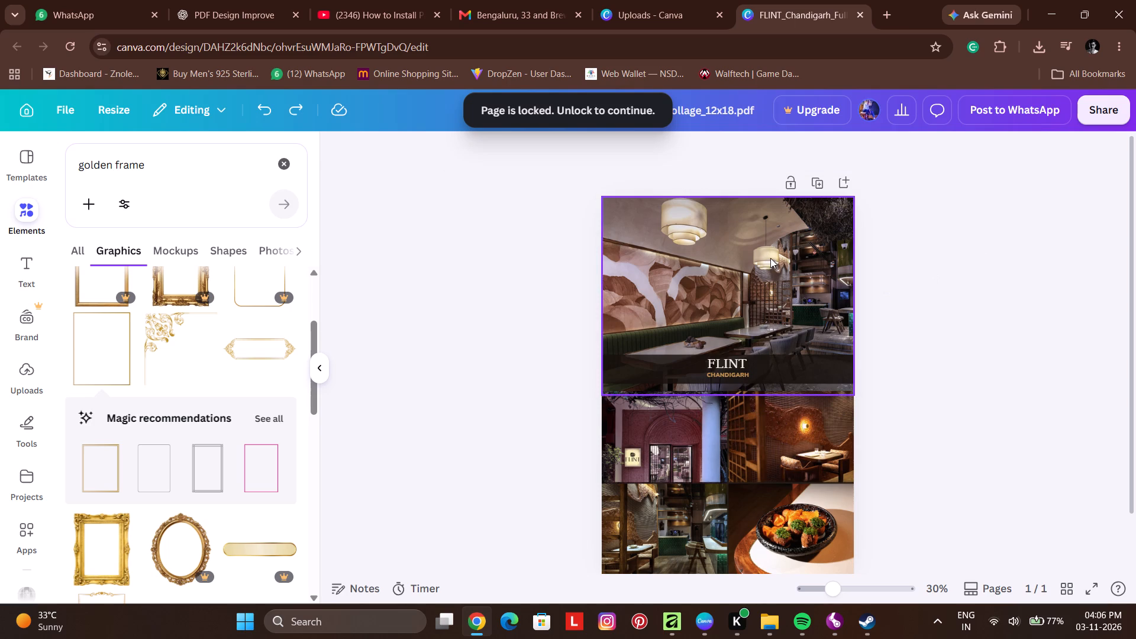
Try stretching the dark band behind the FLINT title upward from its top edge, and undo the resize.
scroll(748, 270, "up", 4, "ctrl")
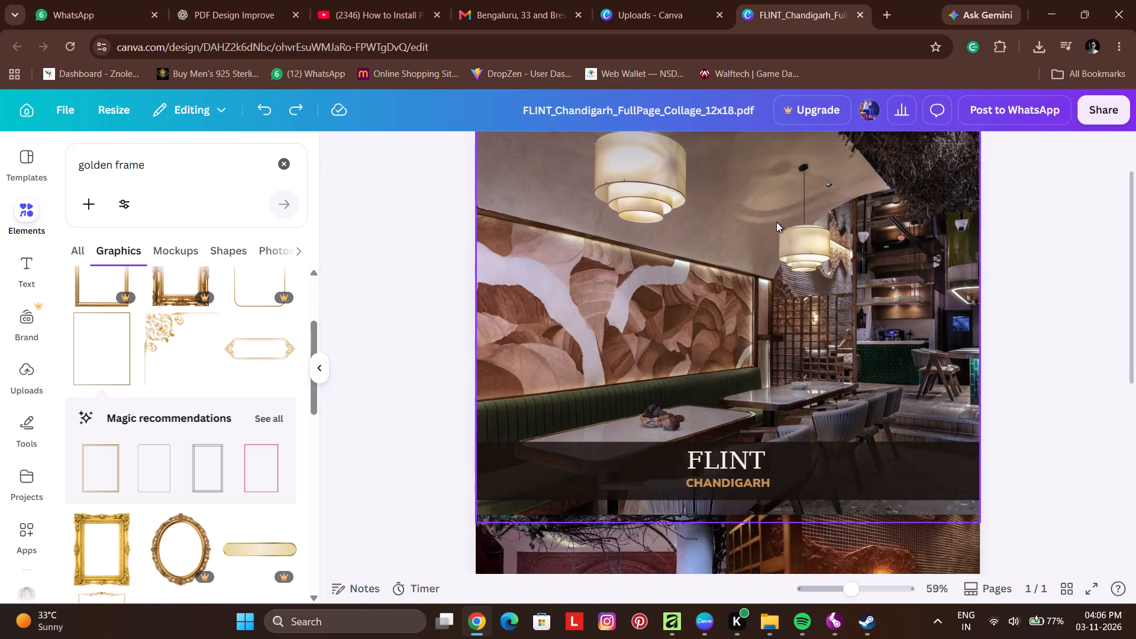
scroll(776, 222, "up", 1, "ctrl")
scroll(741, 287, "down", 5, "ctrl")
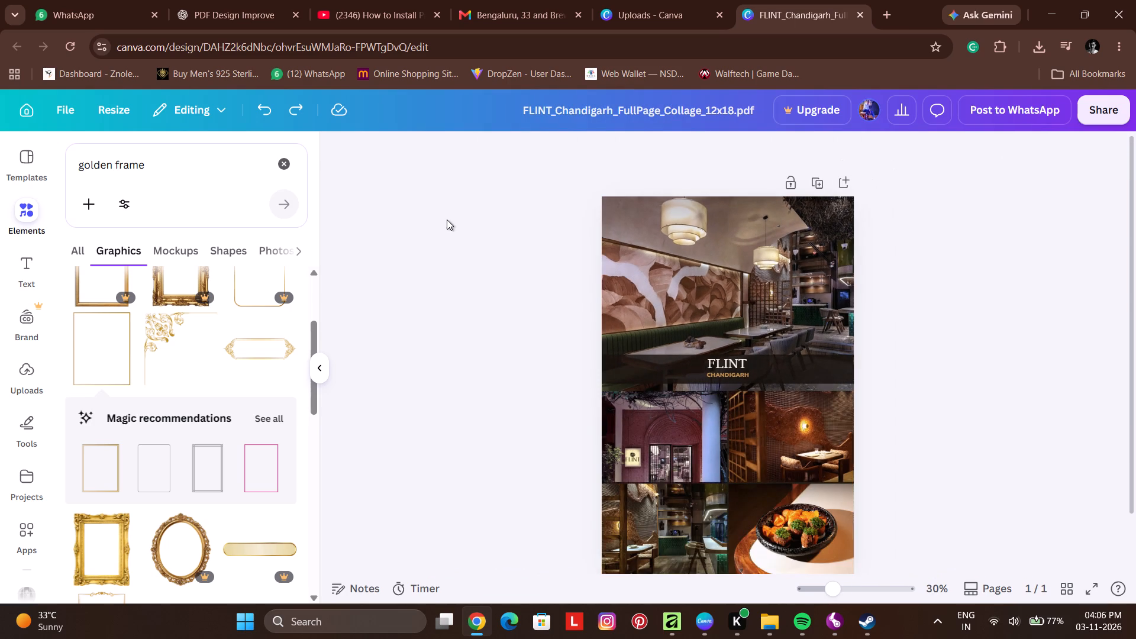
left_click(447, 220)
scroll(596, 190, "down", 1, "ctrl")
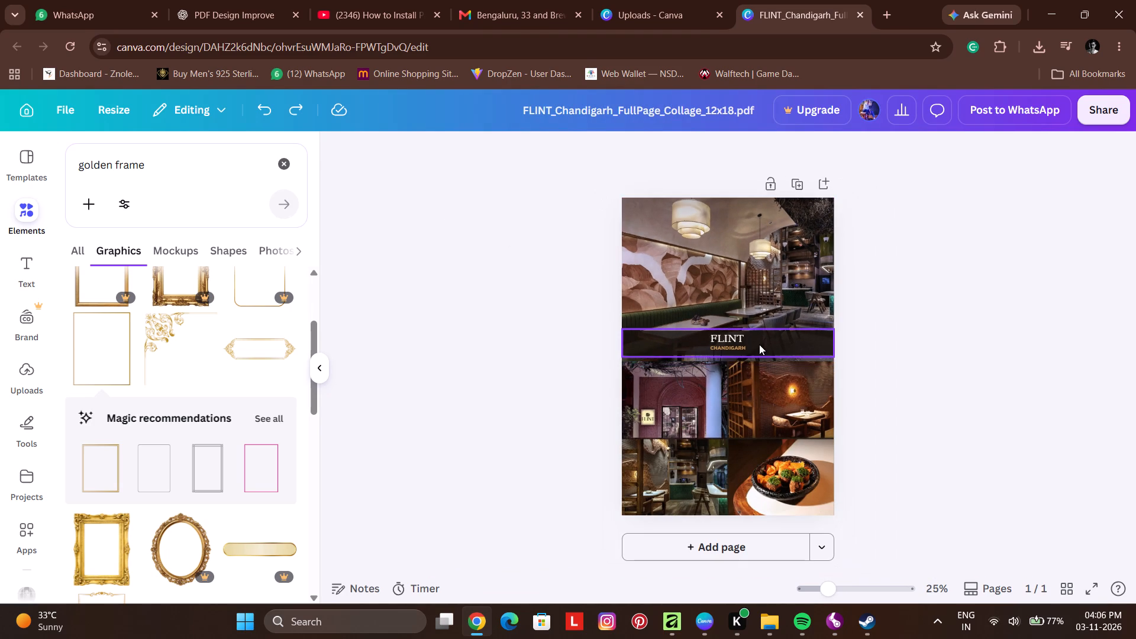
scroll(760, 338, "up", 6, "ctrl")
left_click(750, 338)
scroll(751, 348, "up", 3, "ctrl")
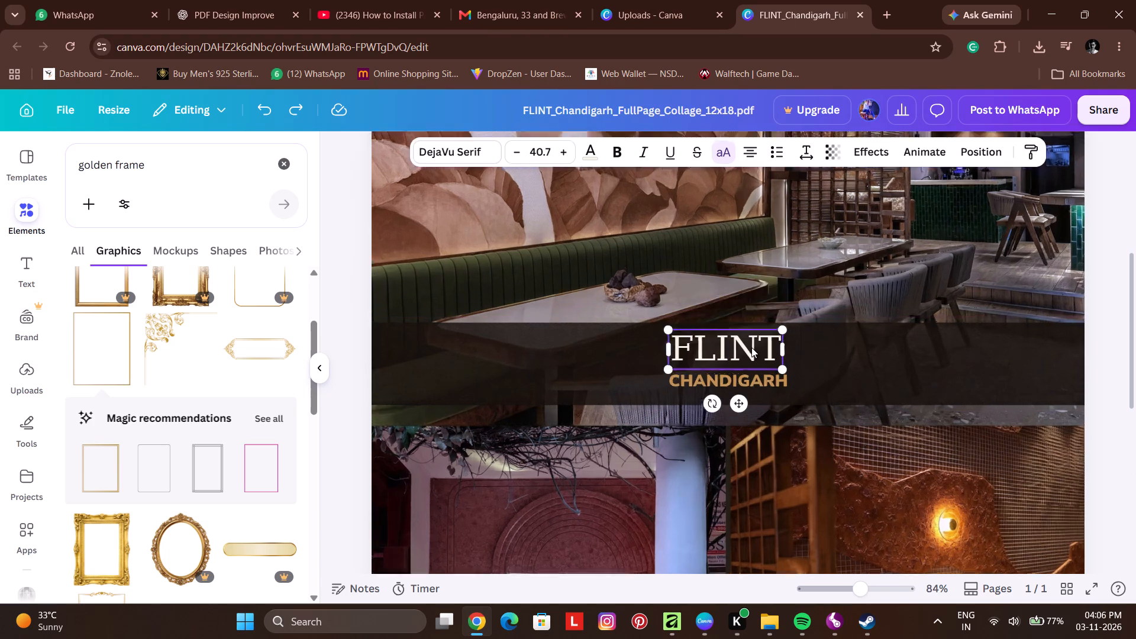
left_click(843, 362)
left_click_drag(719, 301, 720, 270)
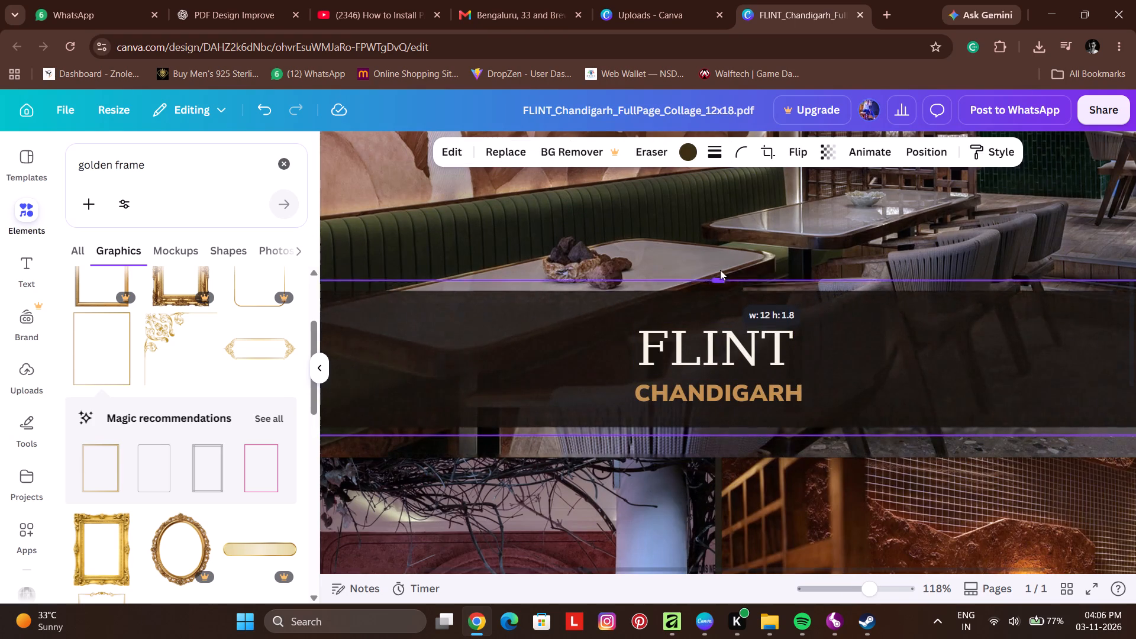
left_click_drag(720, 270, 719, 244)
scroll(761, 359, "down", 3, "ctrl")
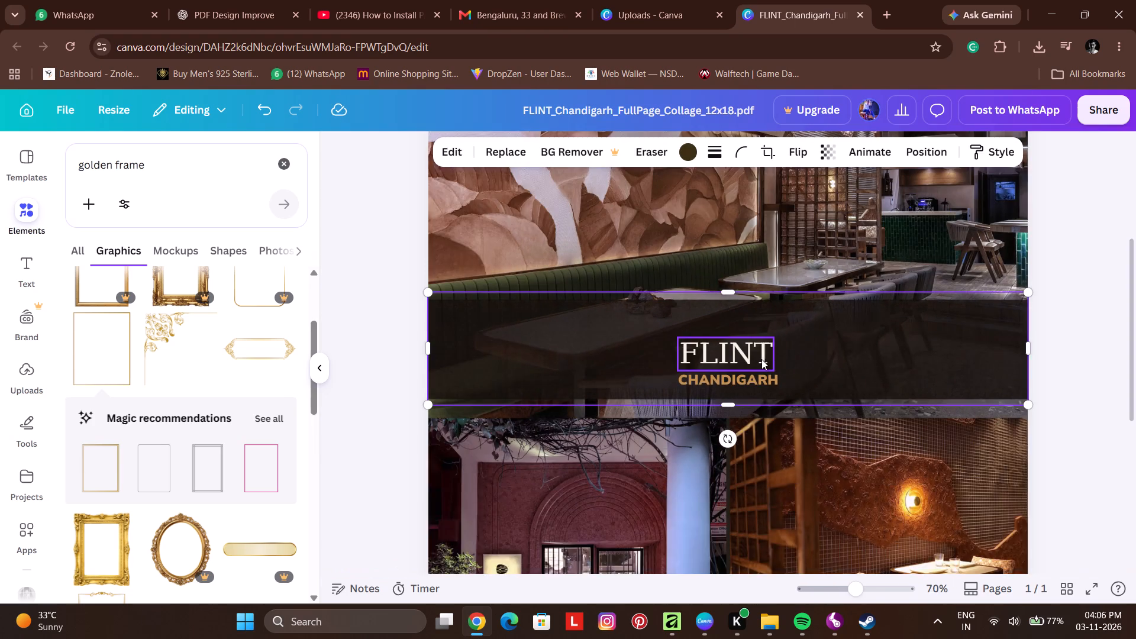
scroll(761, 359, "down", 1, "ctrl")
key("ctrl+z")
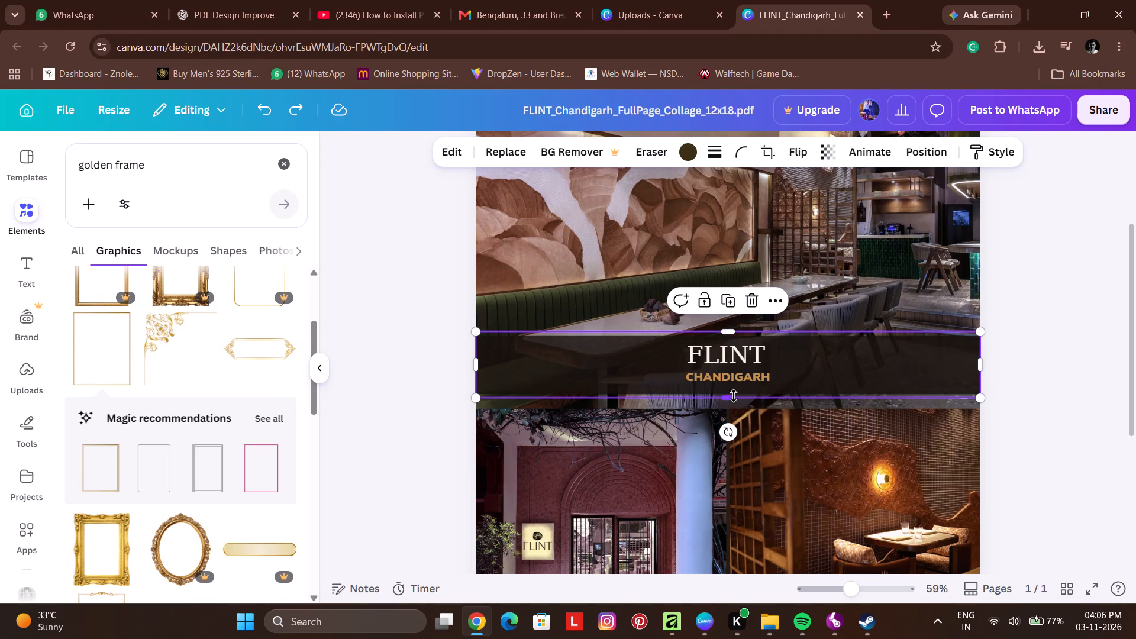
Stretch the dark title band downward from its bottom edge, slightly over the tops of the photos beneath.
left_click_drag(730, 397, 733, 419)
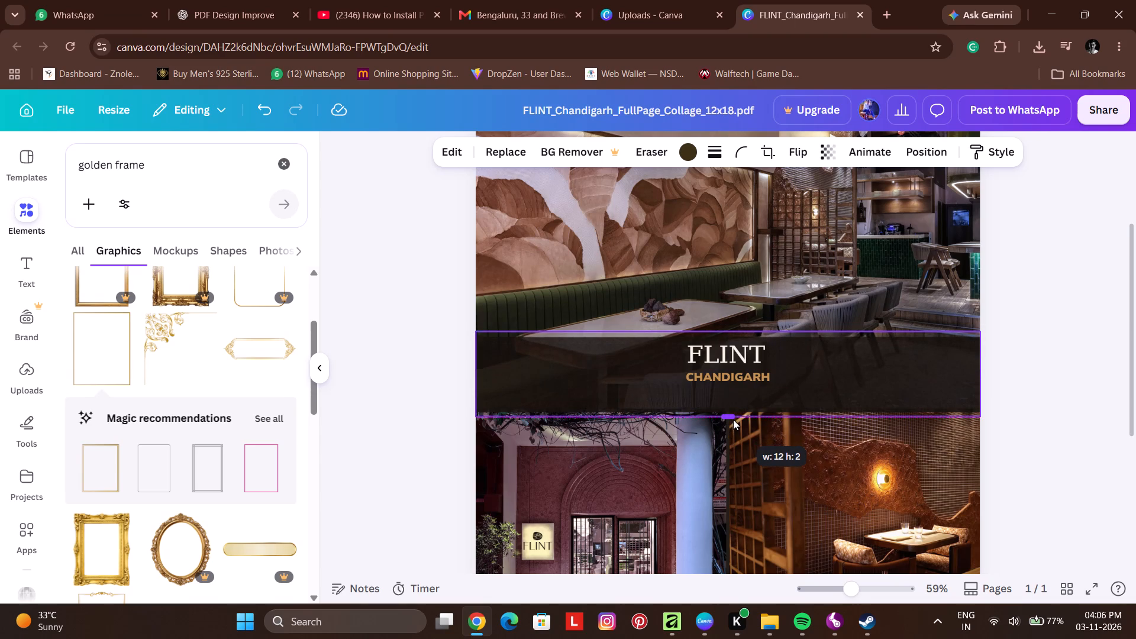
left_click_drag(733, 419, 736, 422)
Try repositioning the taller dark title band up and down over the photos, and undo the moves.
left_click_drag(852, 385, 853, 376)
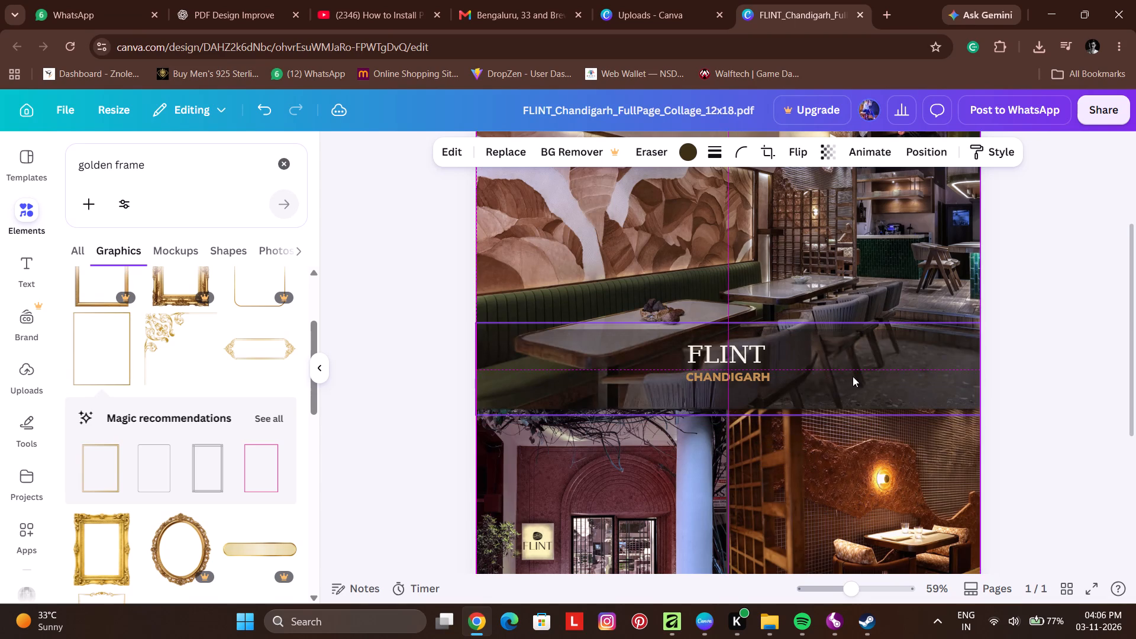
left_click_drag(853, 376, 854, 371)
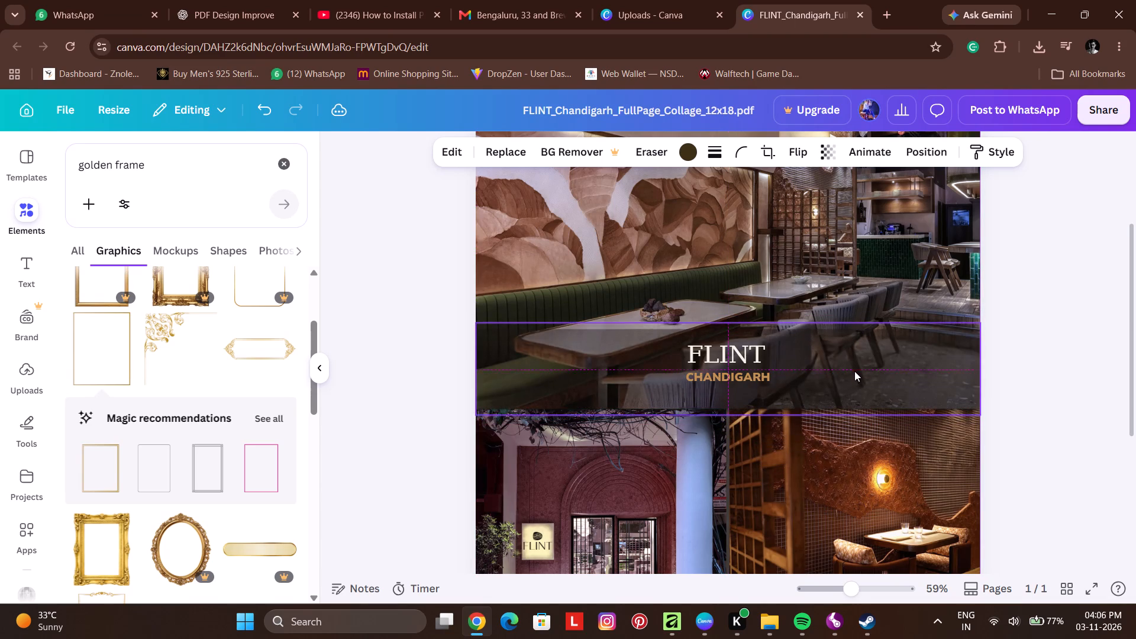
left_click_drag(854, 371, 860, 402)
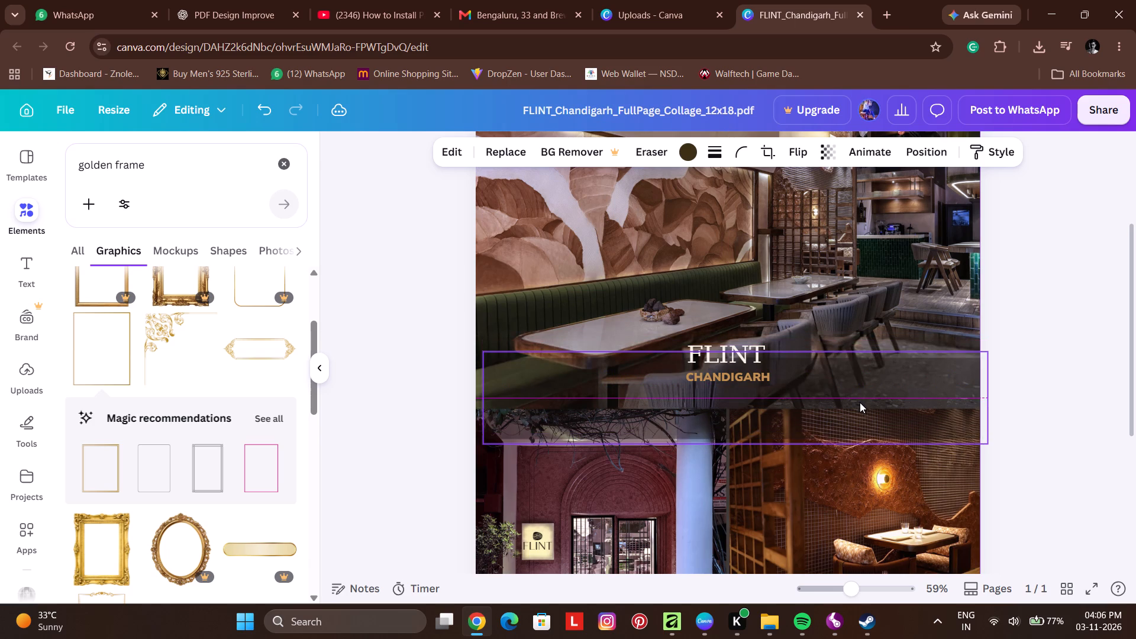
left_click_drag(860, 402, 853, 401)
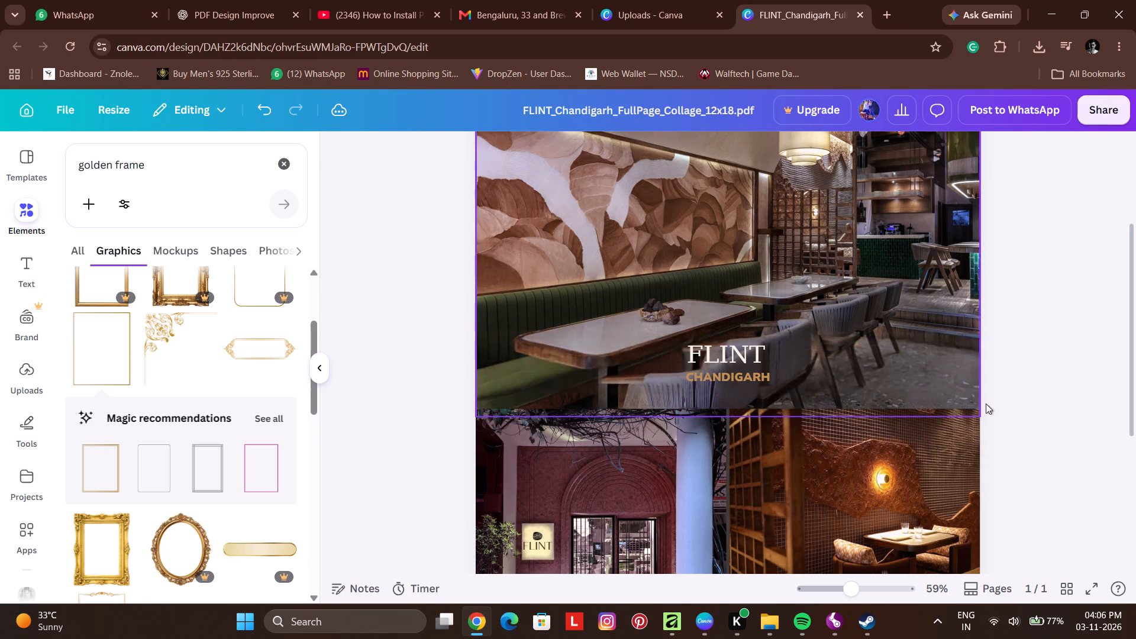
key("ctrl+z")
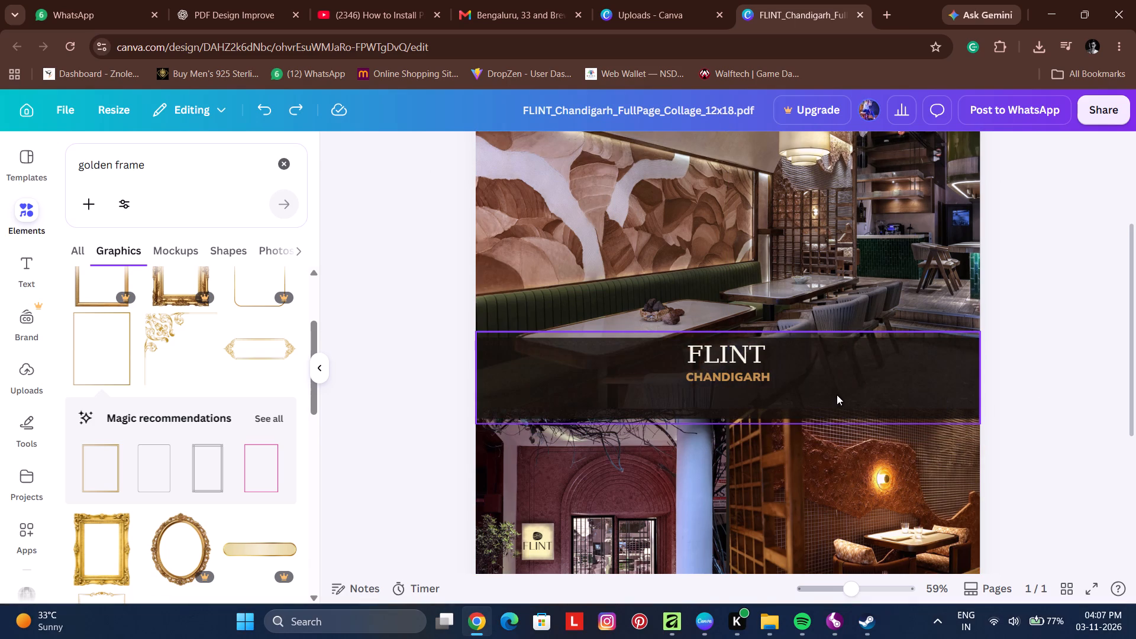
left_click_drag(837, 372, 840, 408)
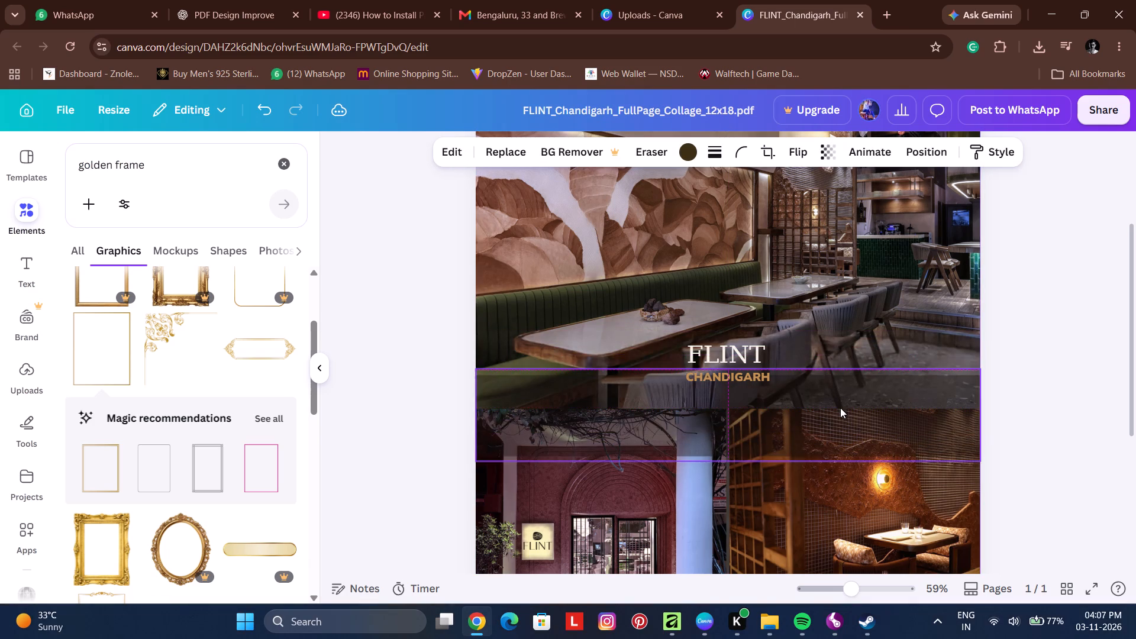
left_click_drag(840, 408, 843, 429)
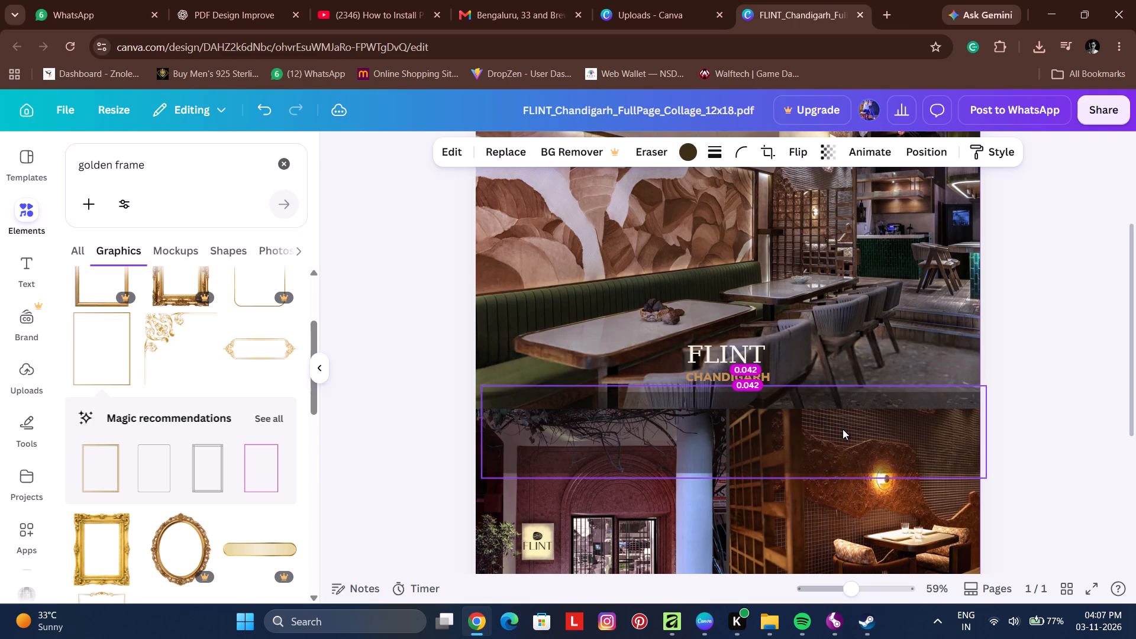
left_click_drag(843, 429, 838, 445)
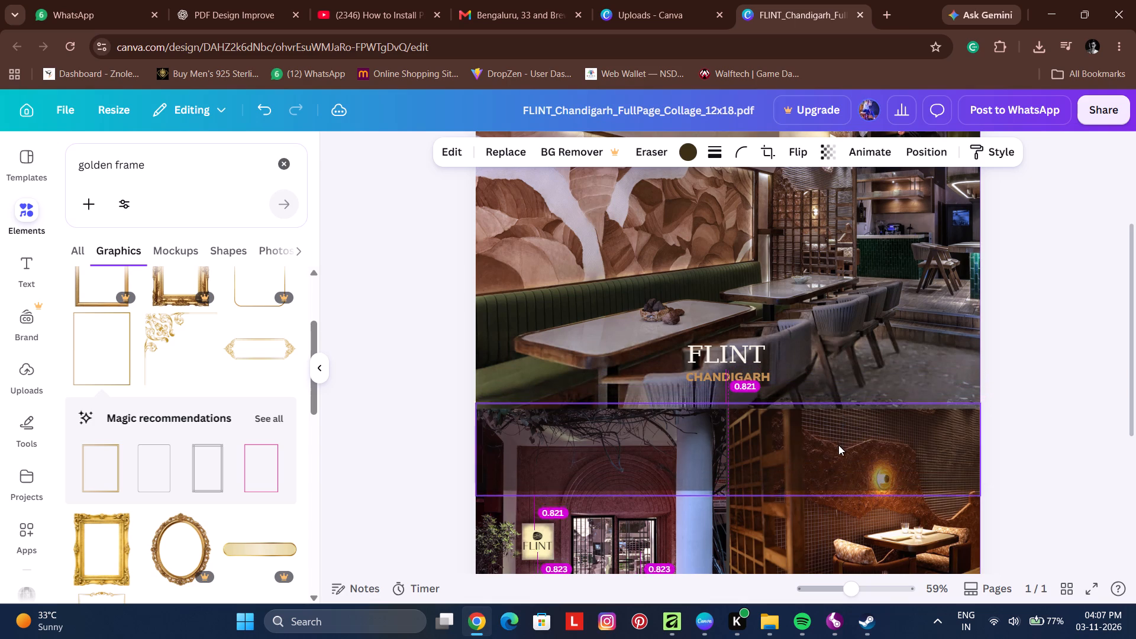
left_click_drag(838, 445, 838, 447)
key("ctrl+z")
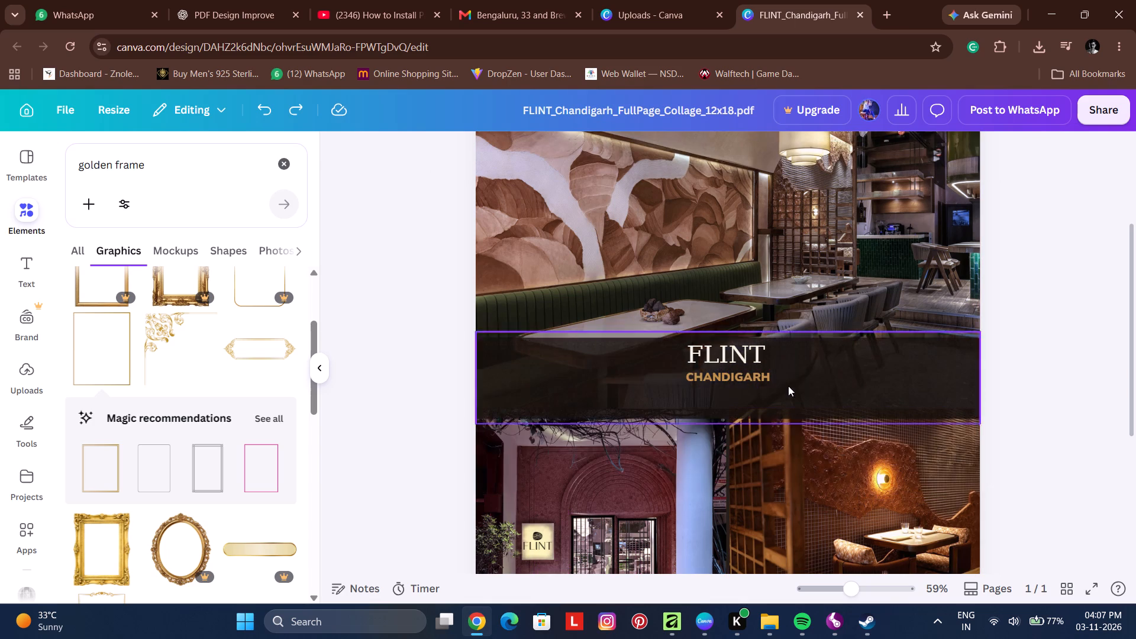
Align the dark title band to the vertical middle of the page.
right_click(842, 380)
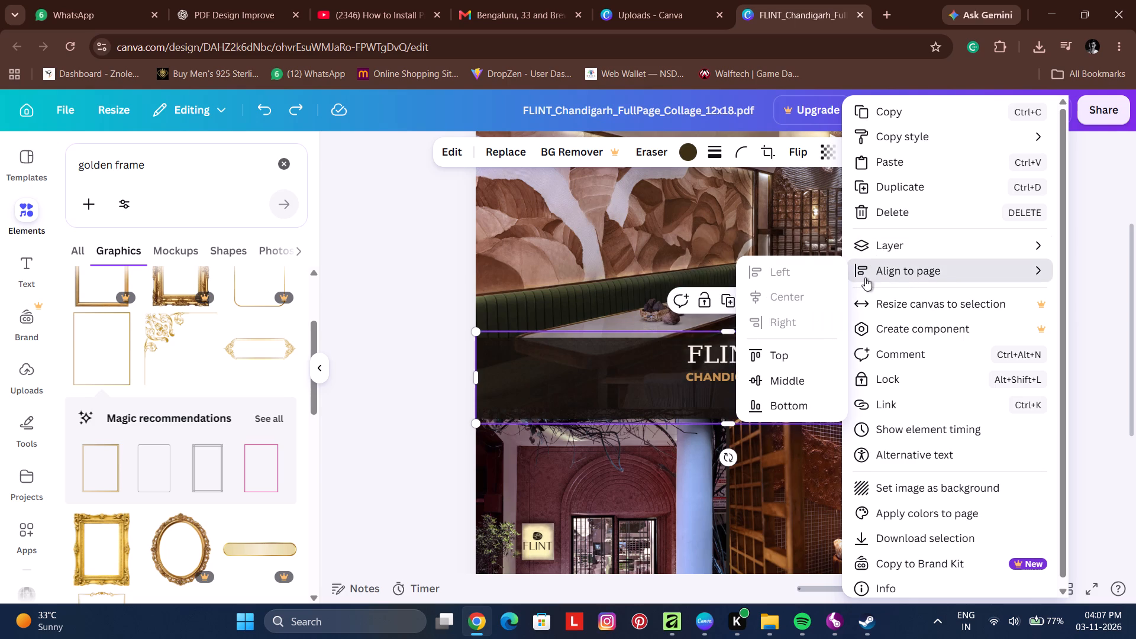
left_click(805, 388)
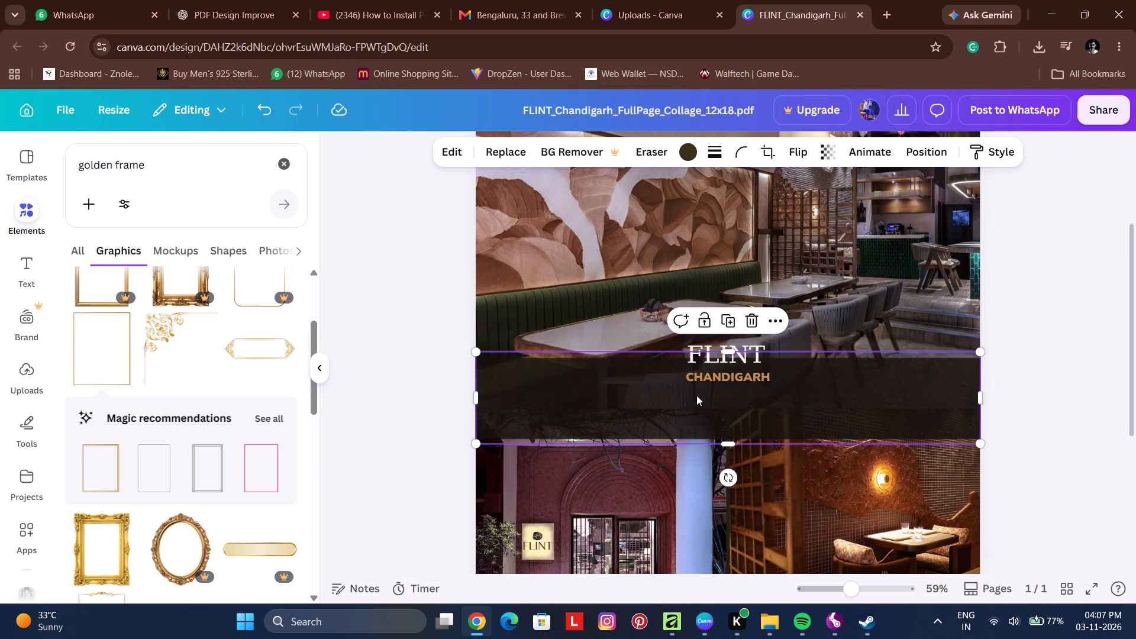
Move the FLINT and CHANDIGARH texts down together so they sit centered in the dark title band.
left_click(728, 359)
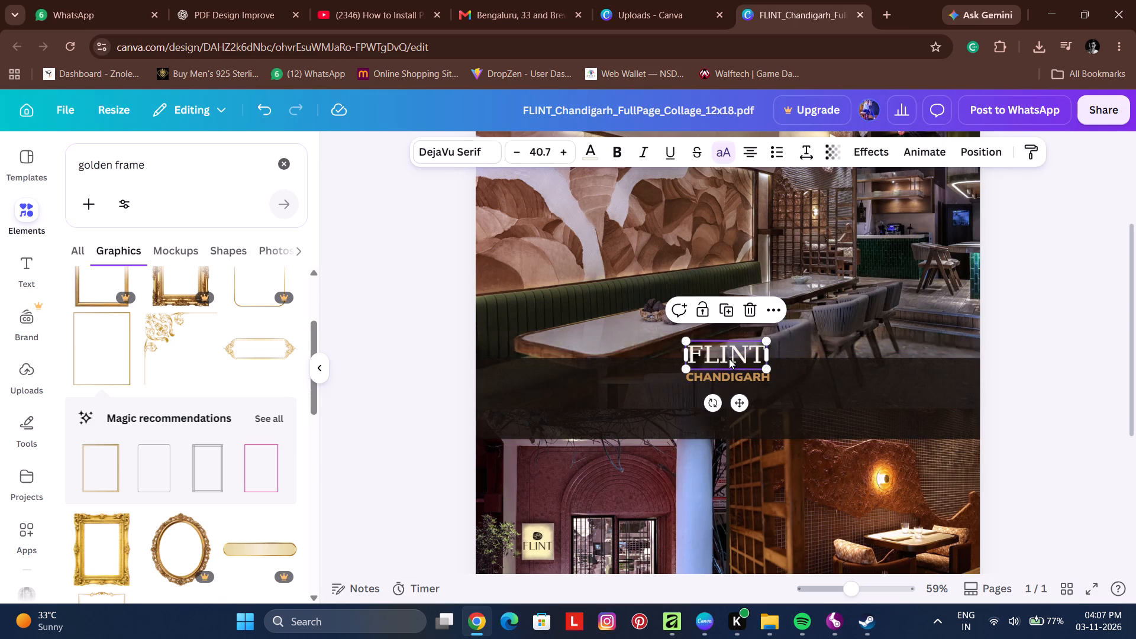
left_click(742, 376, "ctrl")
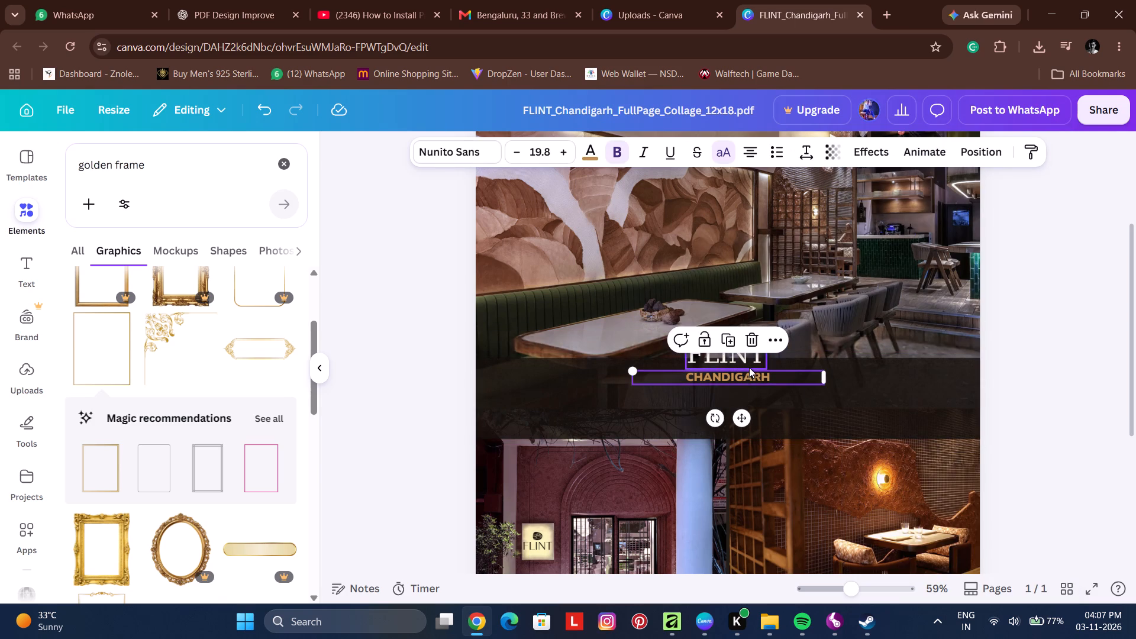
left_click(750, 366, "shift")
left_click_drag(766, 373, 764, 406)
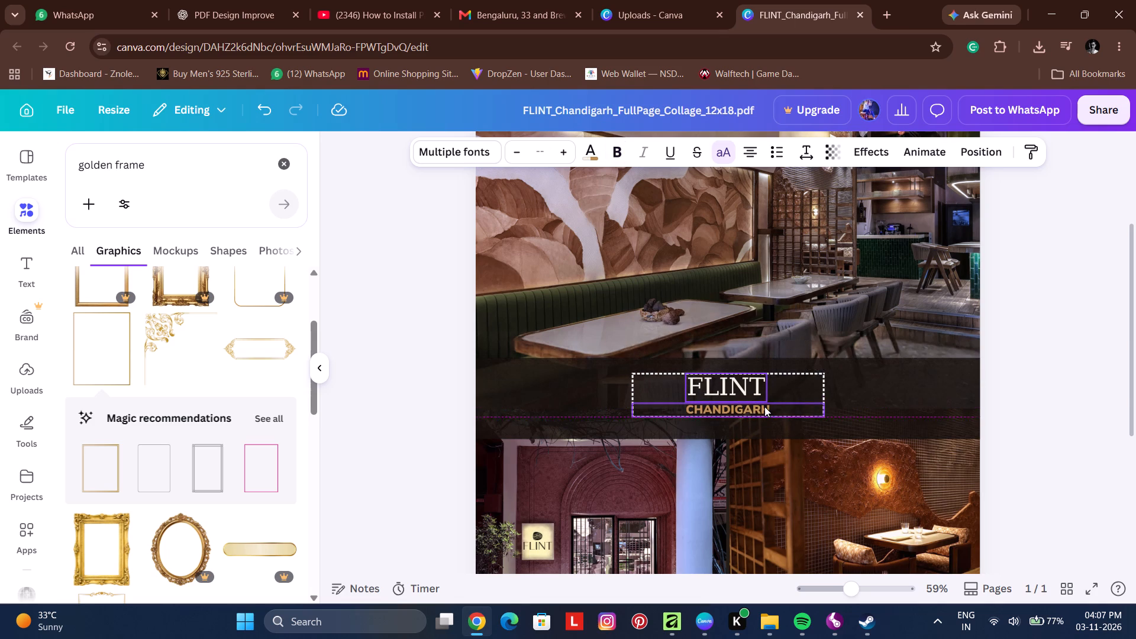
left_click_drag(764, 406, 765, 411)
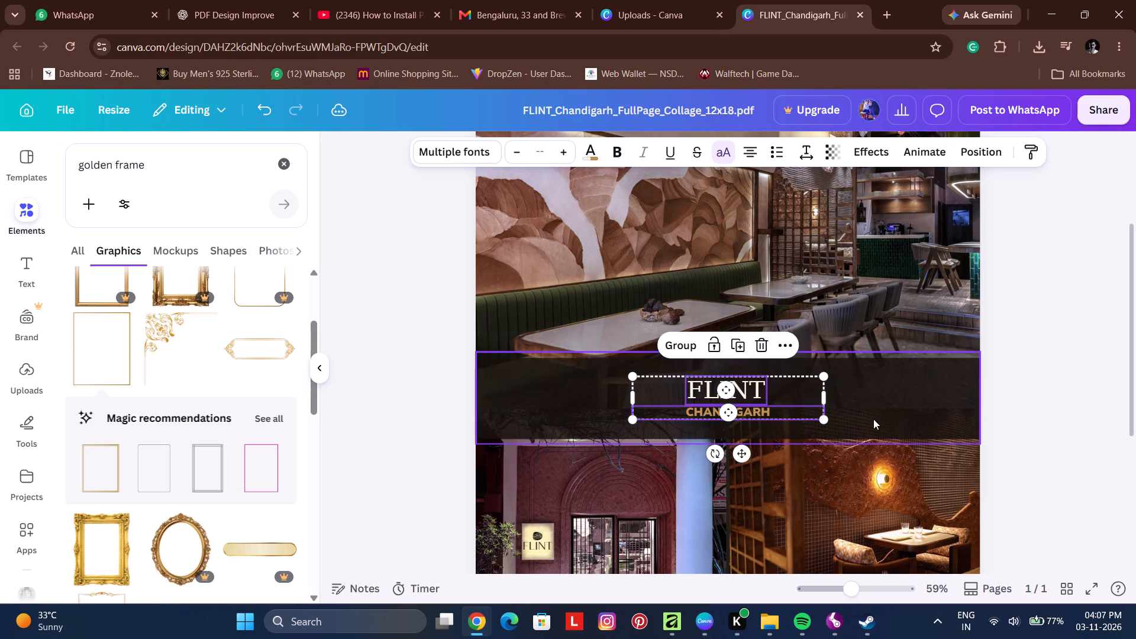
scroll(798, 409, "up", 6, "ctrl")
scroll(712, 360, "down", 3, "ctrl")
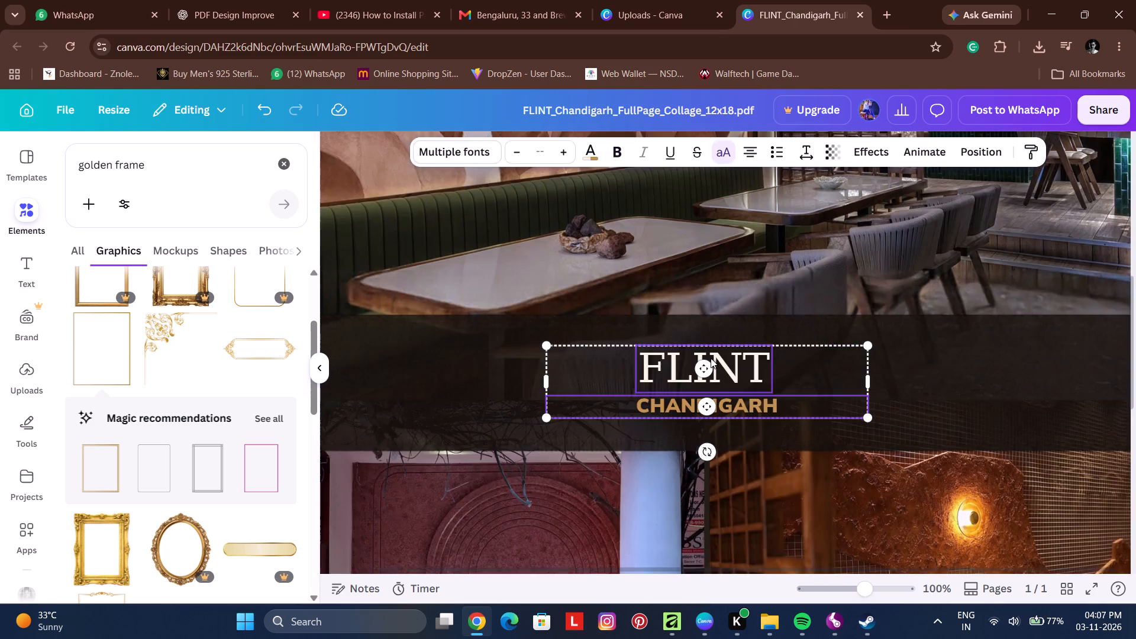
scroll(711, 358, "down", 2, "ctrl")
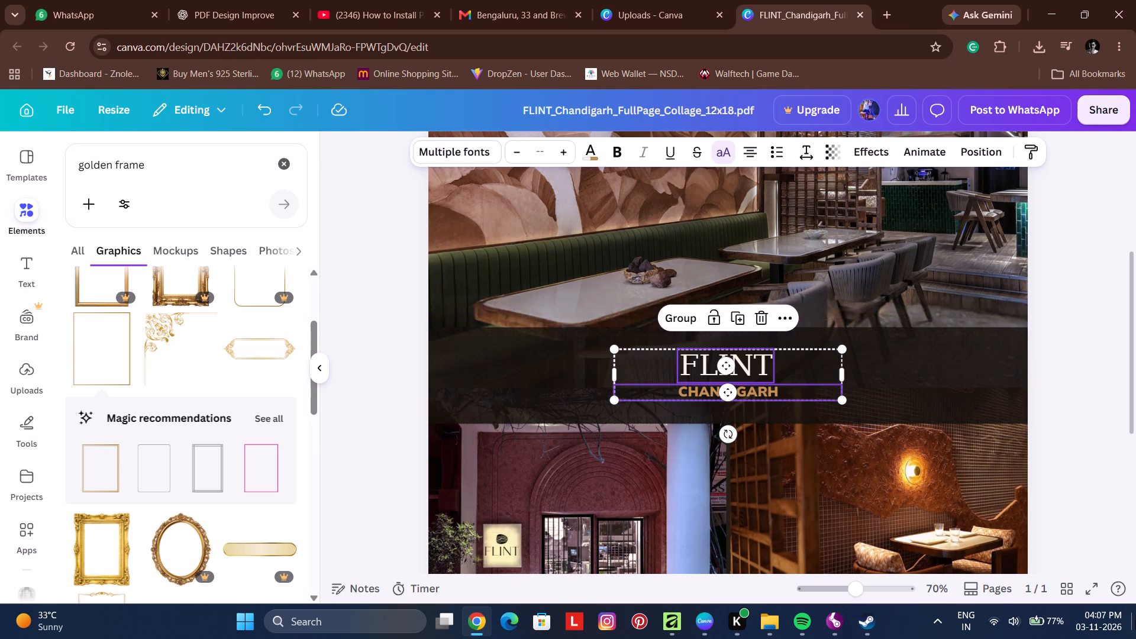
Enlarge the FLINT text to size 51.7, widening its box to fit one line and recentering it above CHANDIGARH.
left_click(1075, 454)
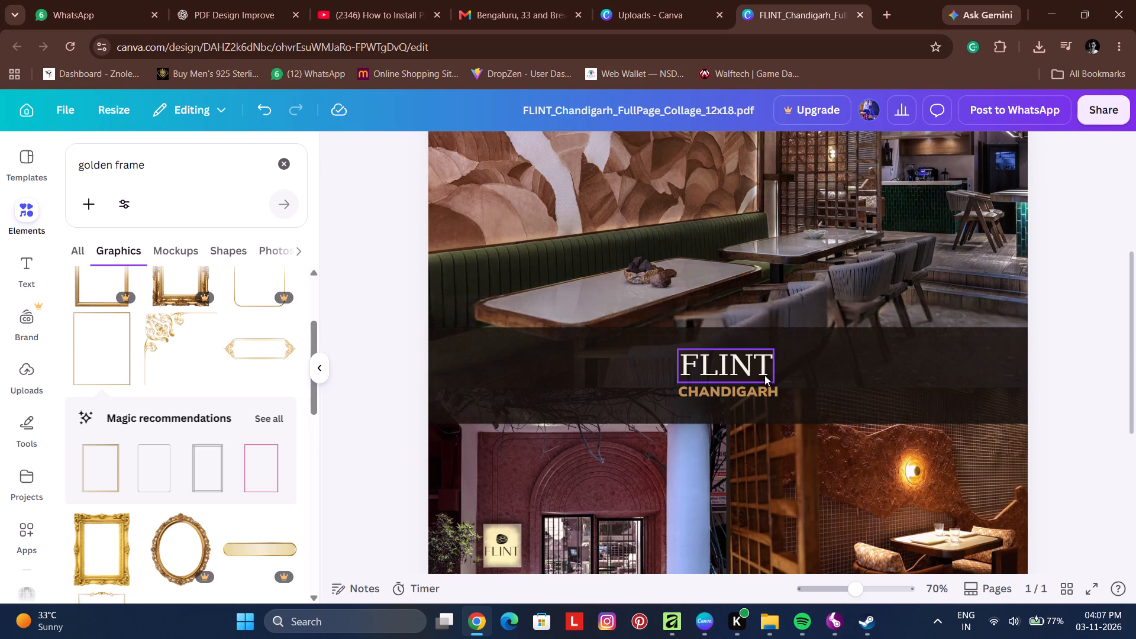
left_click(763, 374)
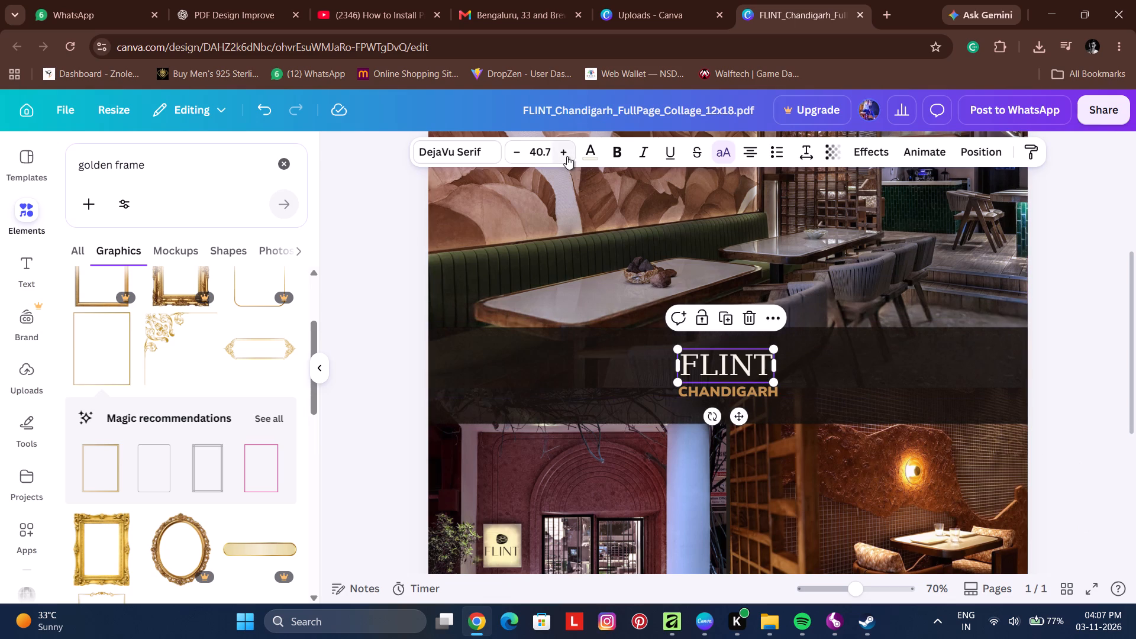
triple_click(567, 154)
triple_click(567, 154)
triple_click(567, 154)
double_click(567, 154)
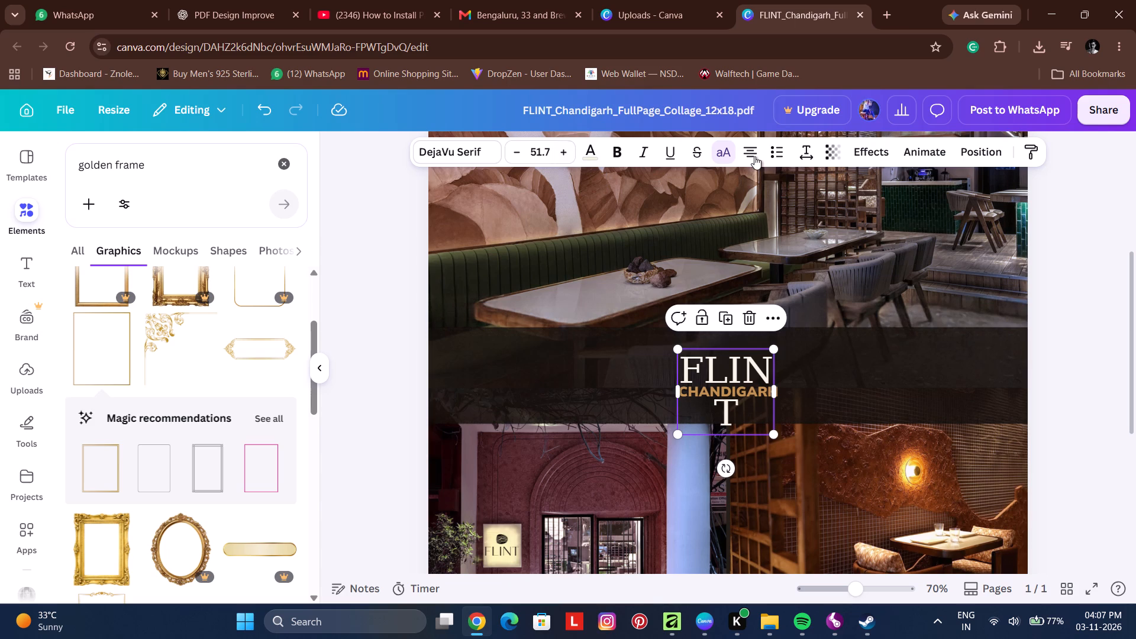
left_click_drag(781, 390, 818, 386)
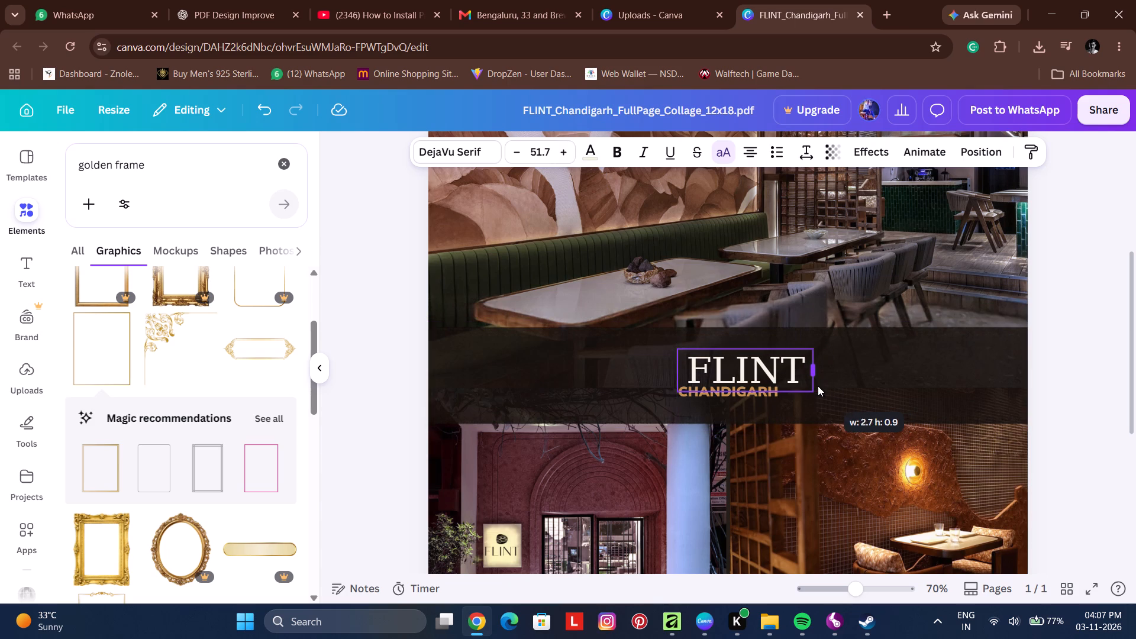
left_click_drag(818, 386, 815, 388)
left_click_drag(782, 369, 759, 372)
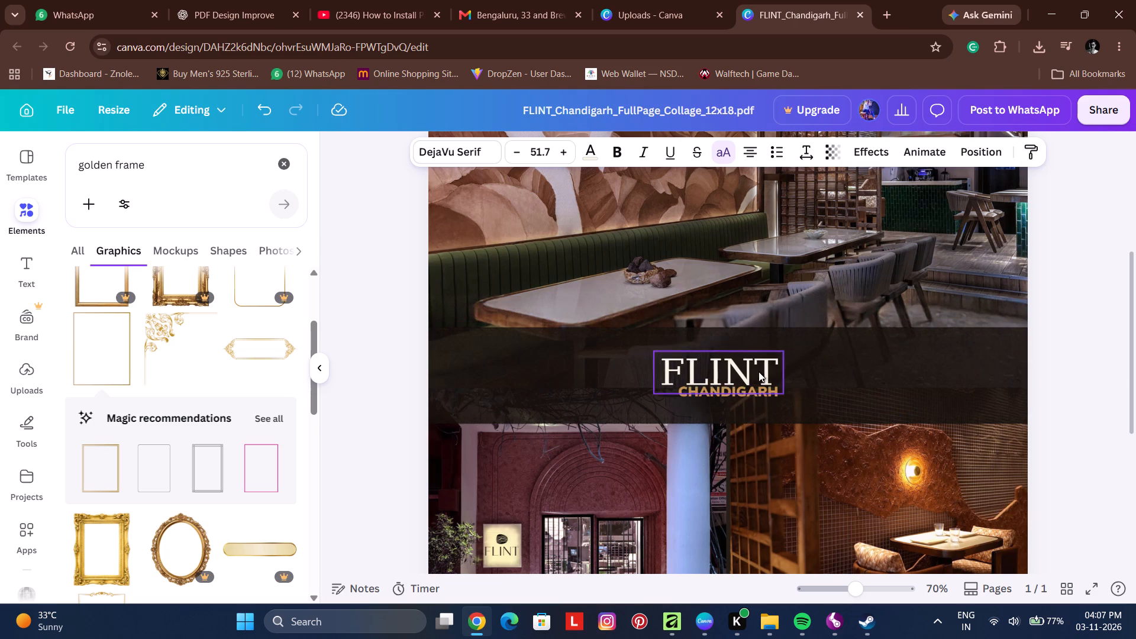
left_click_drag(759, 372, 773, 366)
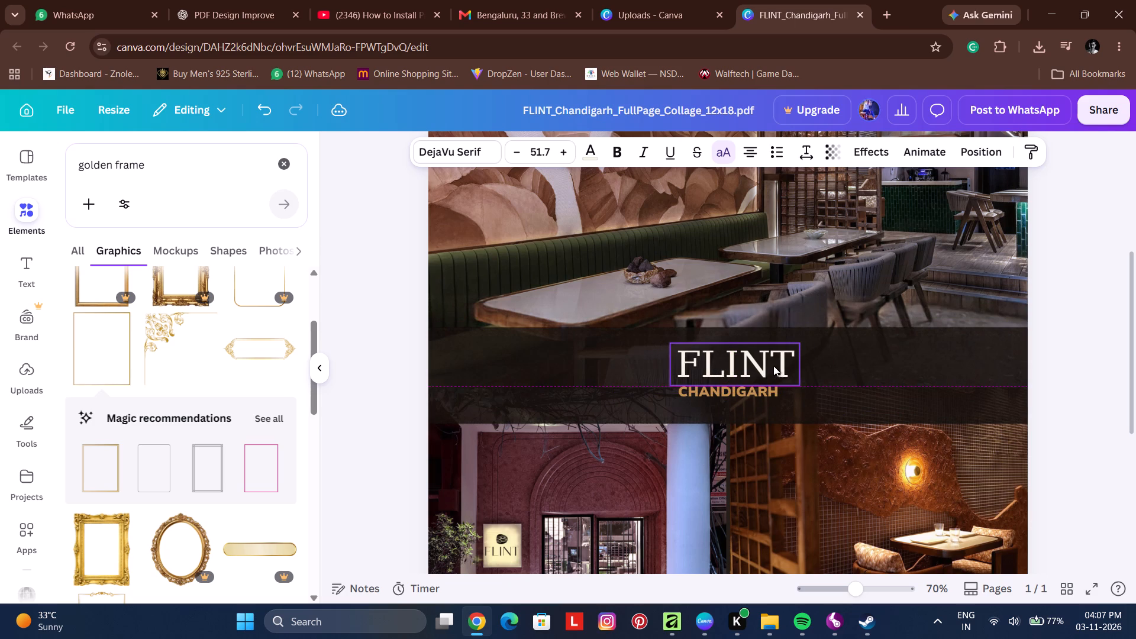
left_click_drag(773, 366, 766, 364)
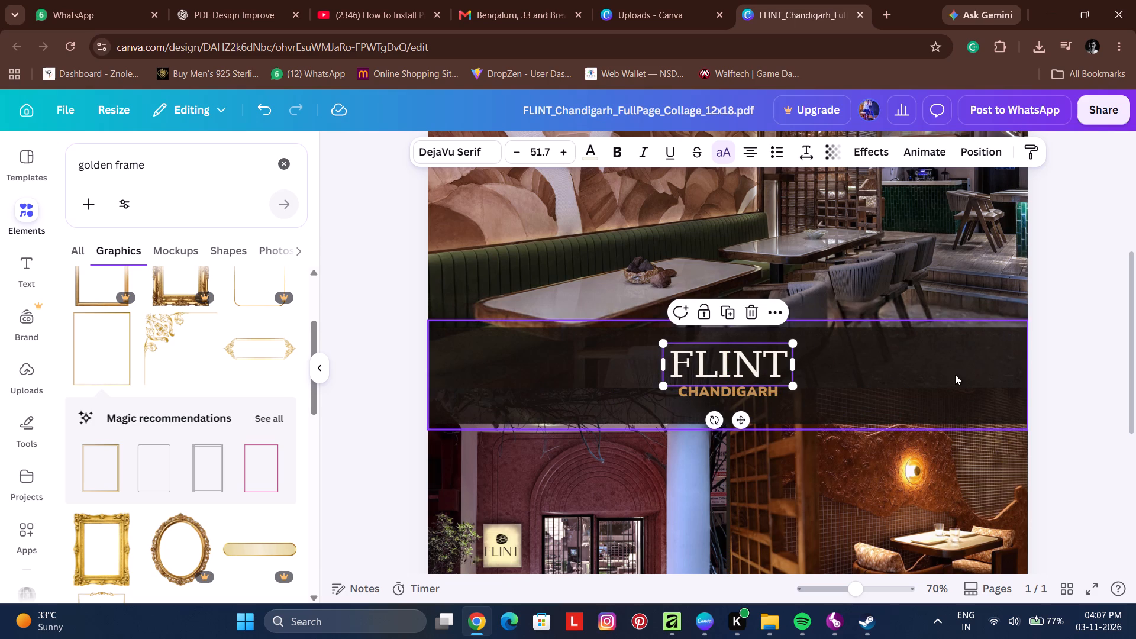
Set the FLINT text's font size to 60 and widen its box so the word fits on one line.
triple_click(568, 162)
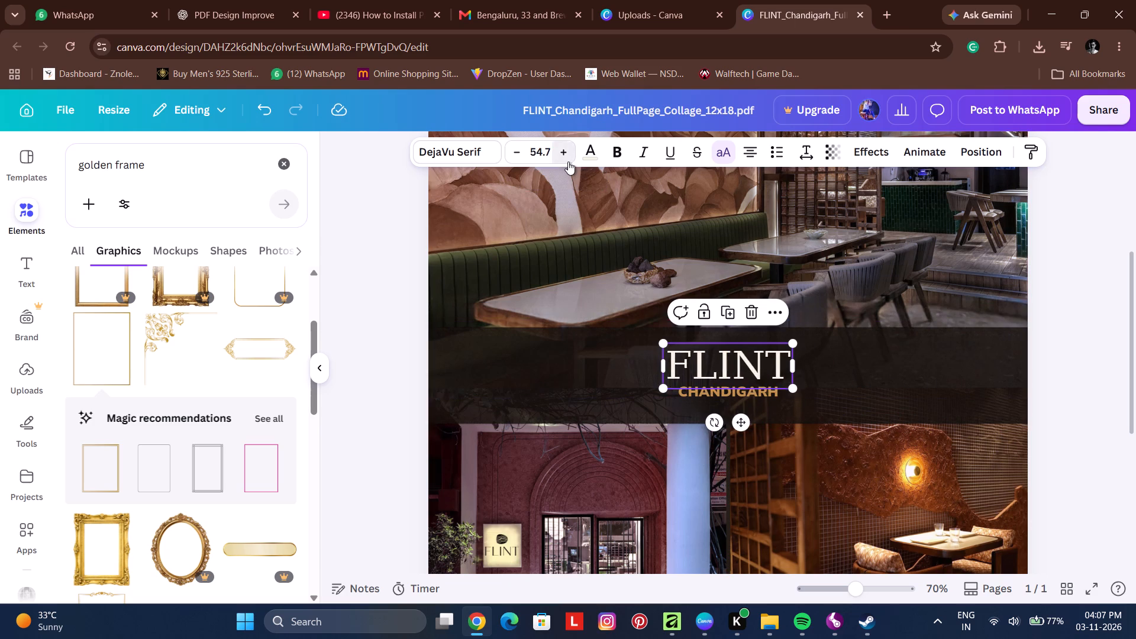
triple_click(568, 162)
triple_click(568, 162)
double_click(568, 162)
left_click(535, 155)
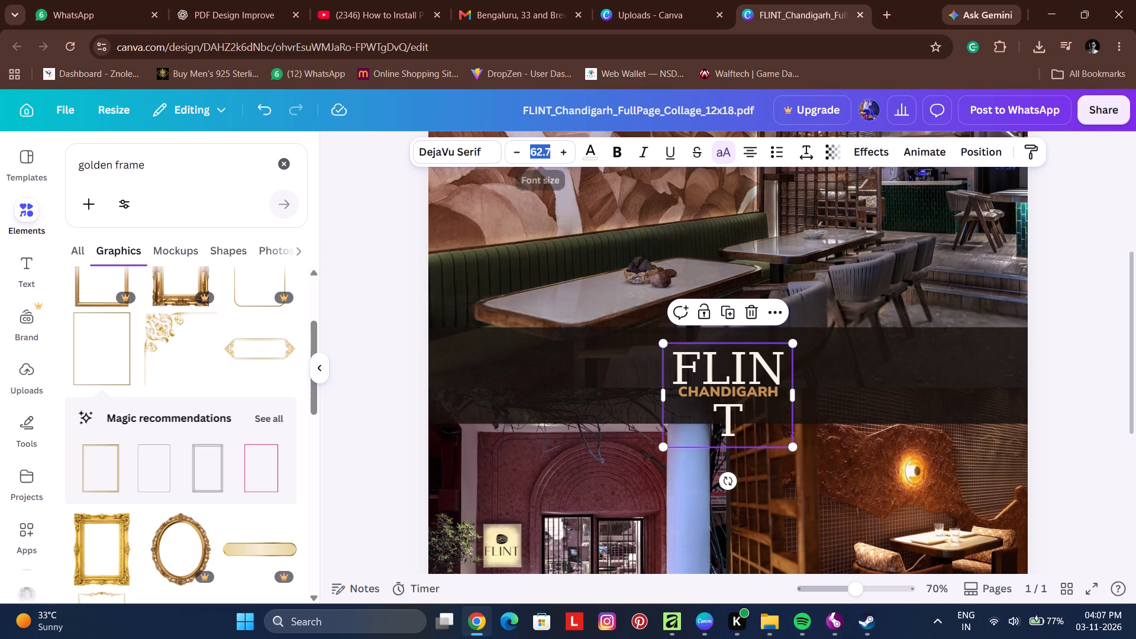
type("60")
key("Return")
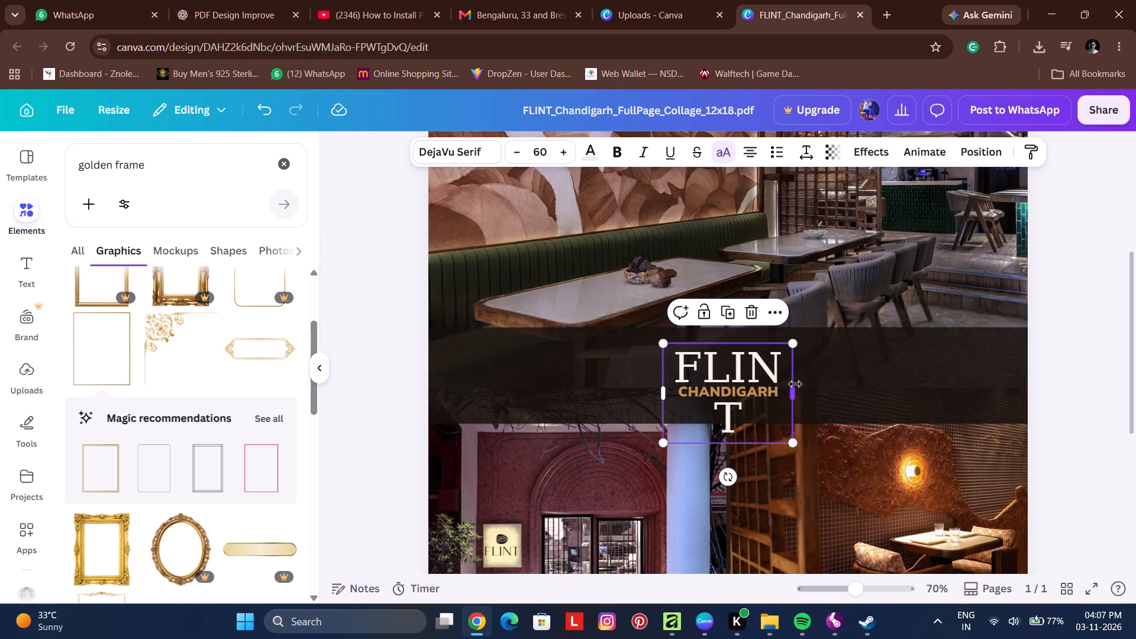
left_click_drag(798, 387, 814, 382)
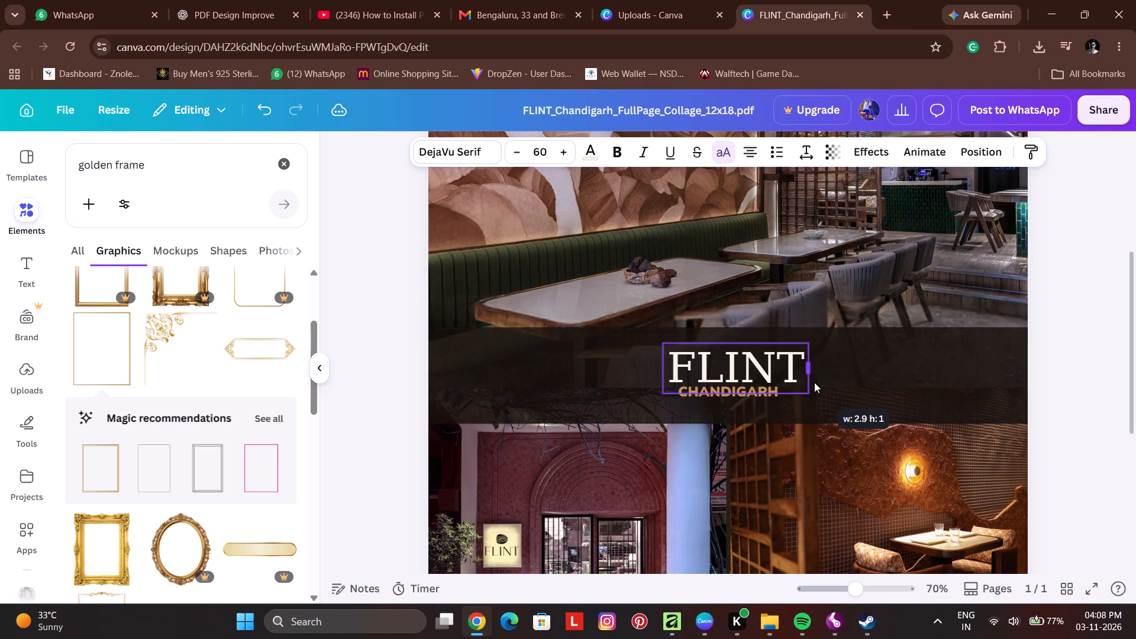
left_click_drag(814, 382, 811, 382)
left_click(1074, 396)
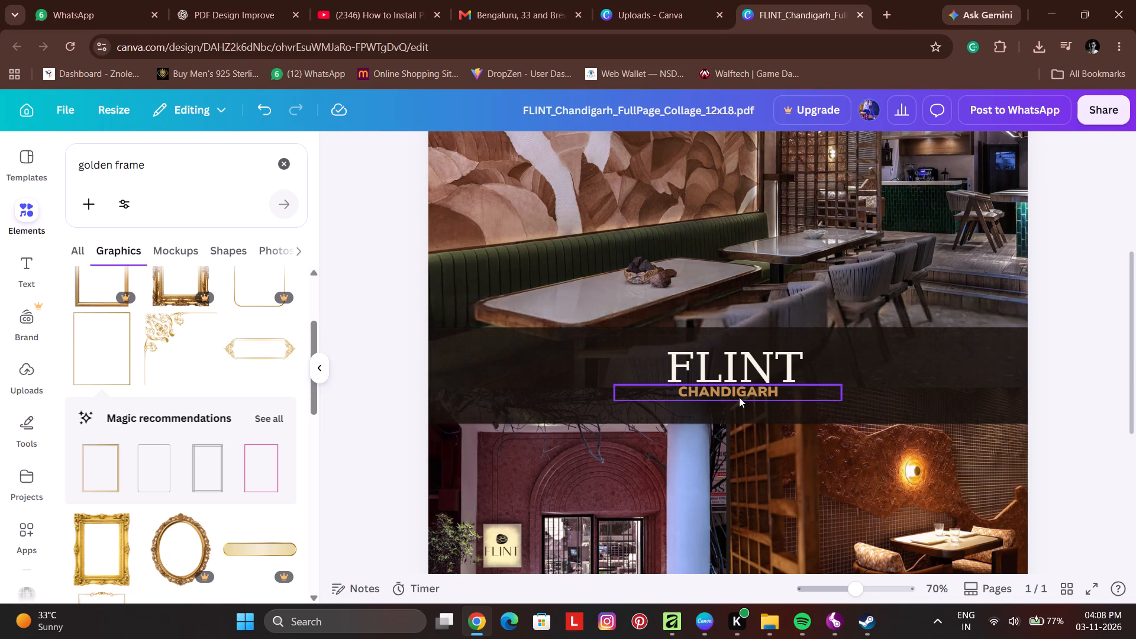
Set the CHANDIGARH text's font size to 30.
left_click(739, 397)
left_click(541, 150)
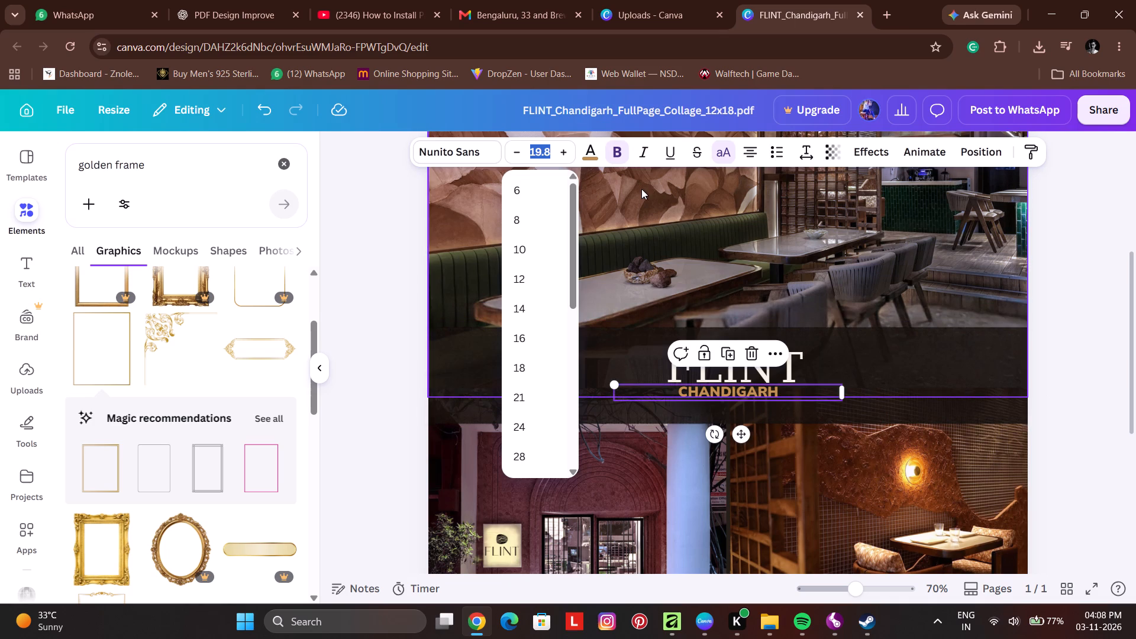
type("30")
key("Return")
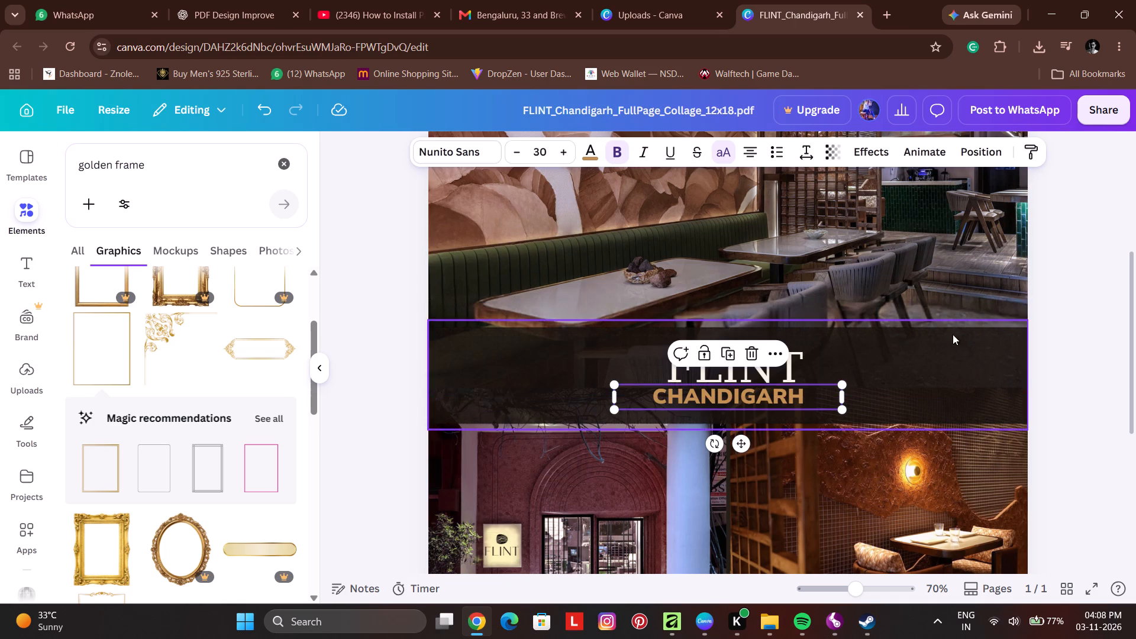
left_click(1058, 368)
left_click(793, 406)
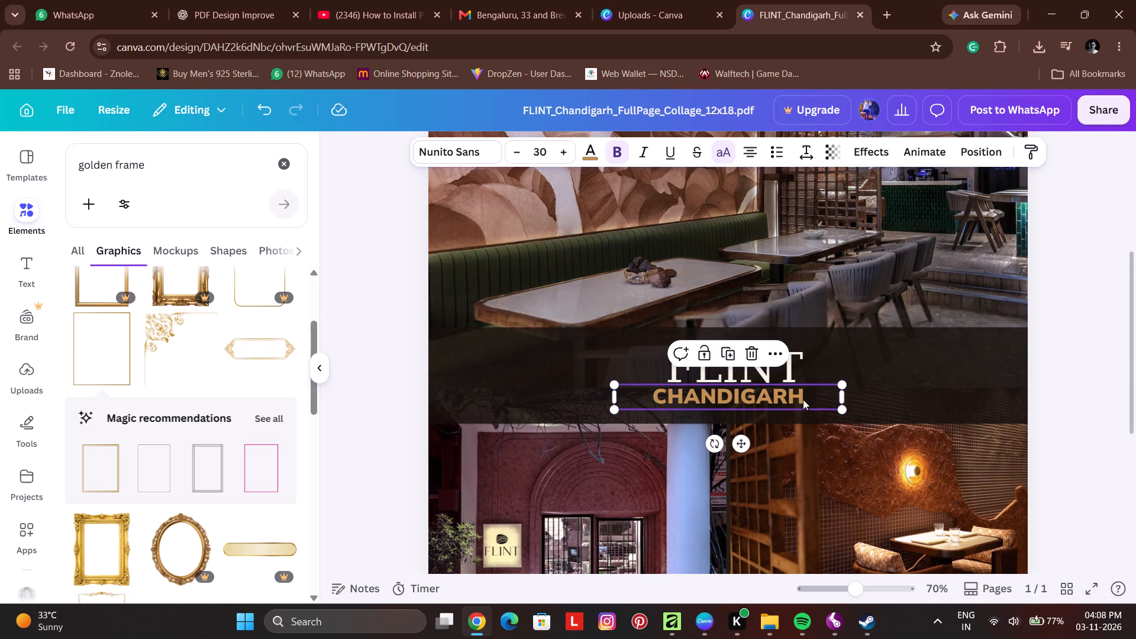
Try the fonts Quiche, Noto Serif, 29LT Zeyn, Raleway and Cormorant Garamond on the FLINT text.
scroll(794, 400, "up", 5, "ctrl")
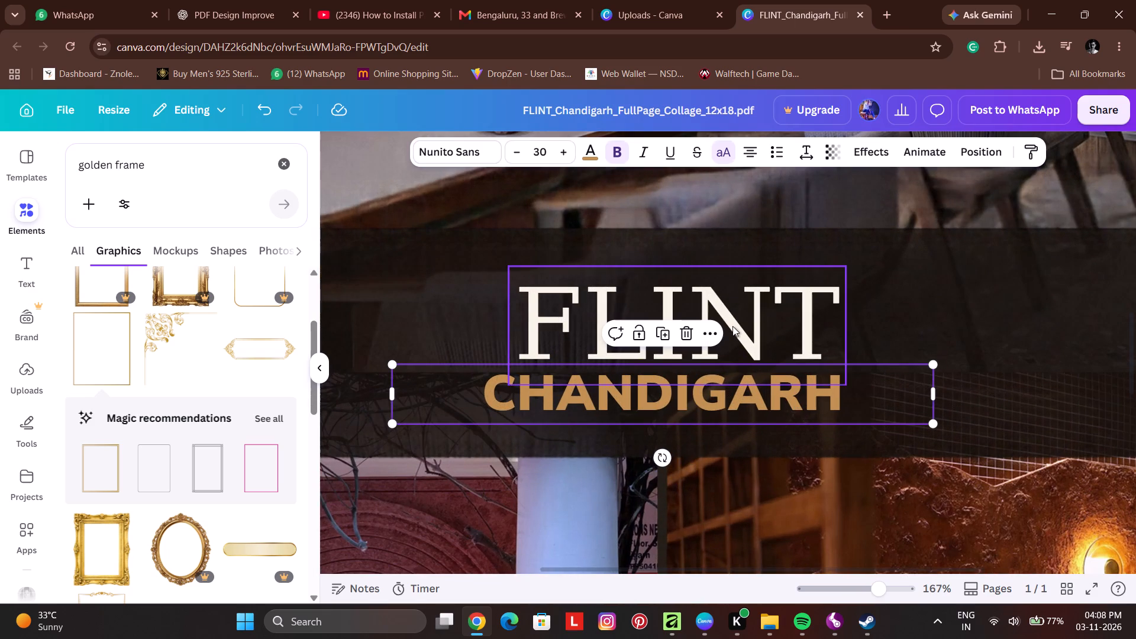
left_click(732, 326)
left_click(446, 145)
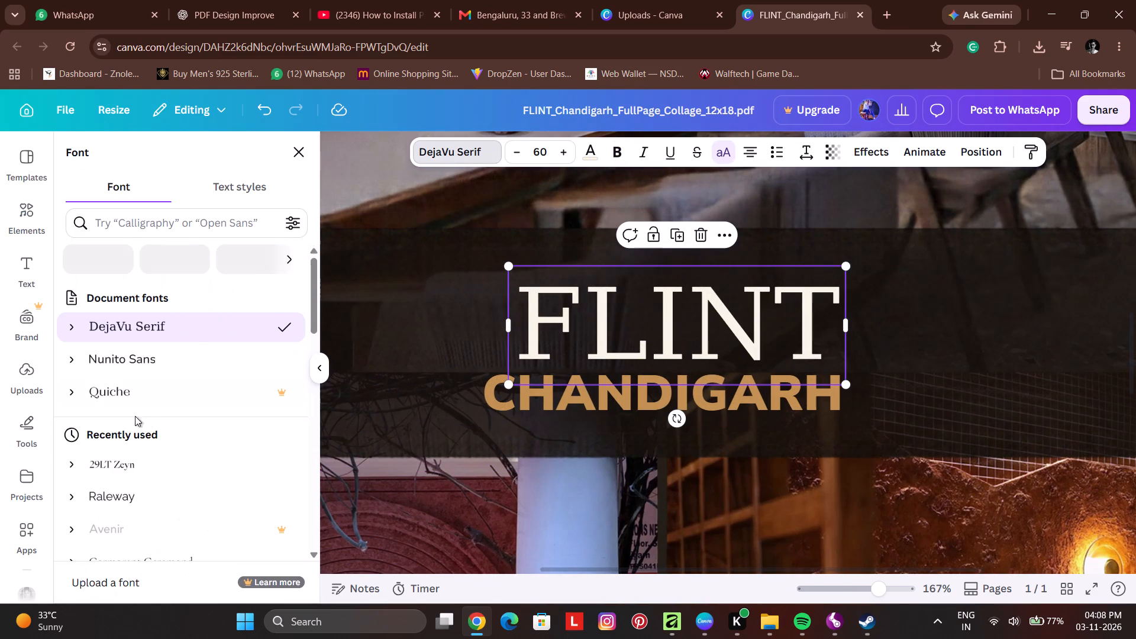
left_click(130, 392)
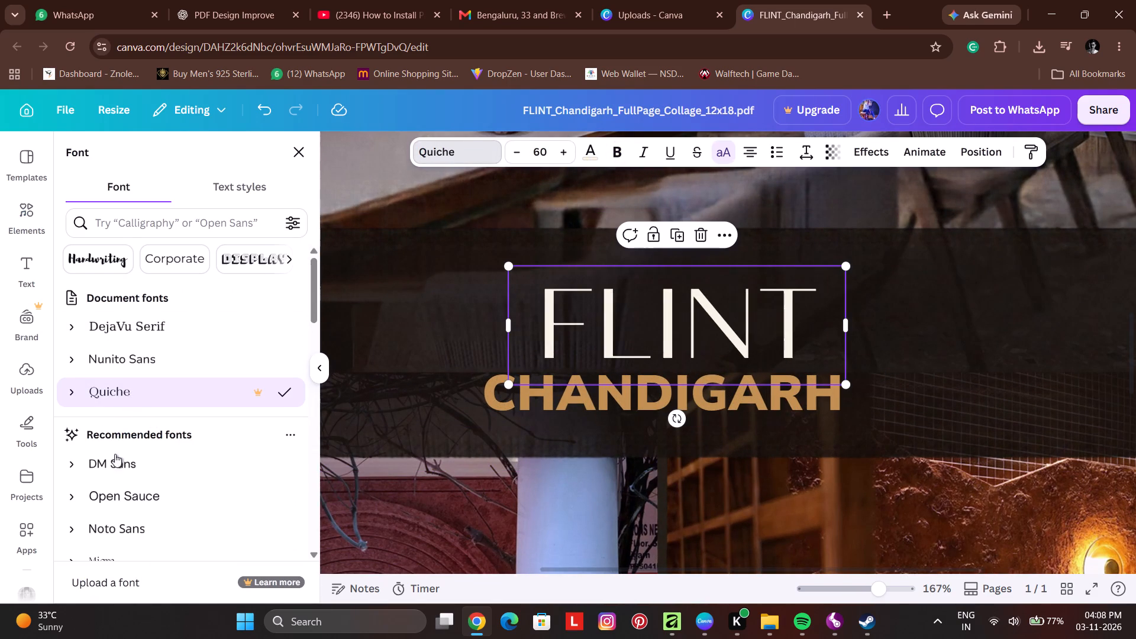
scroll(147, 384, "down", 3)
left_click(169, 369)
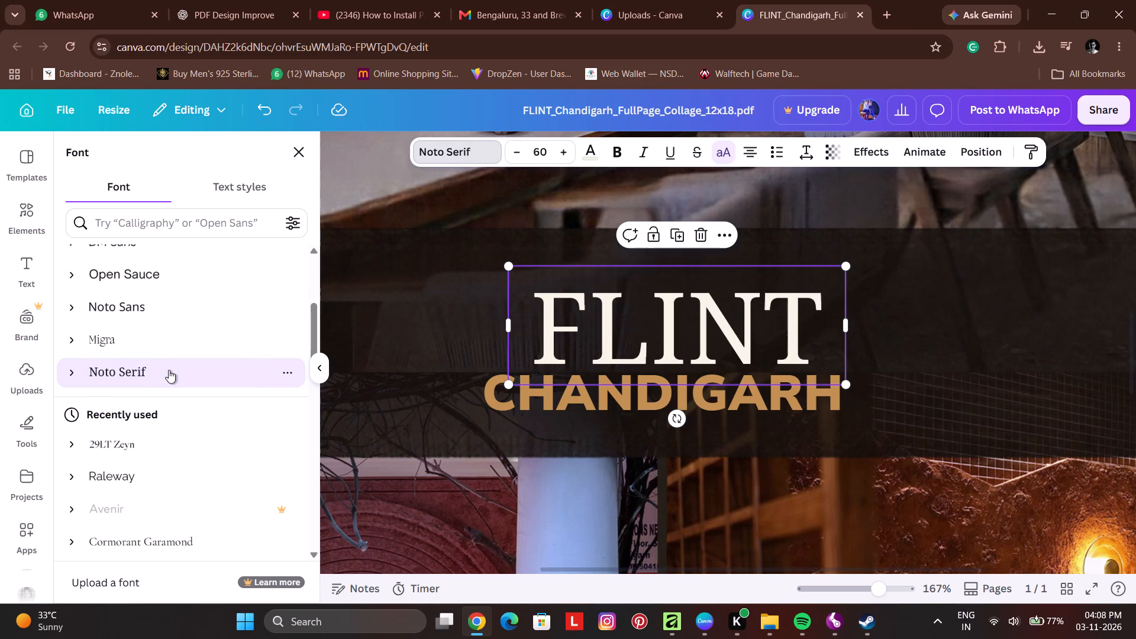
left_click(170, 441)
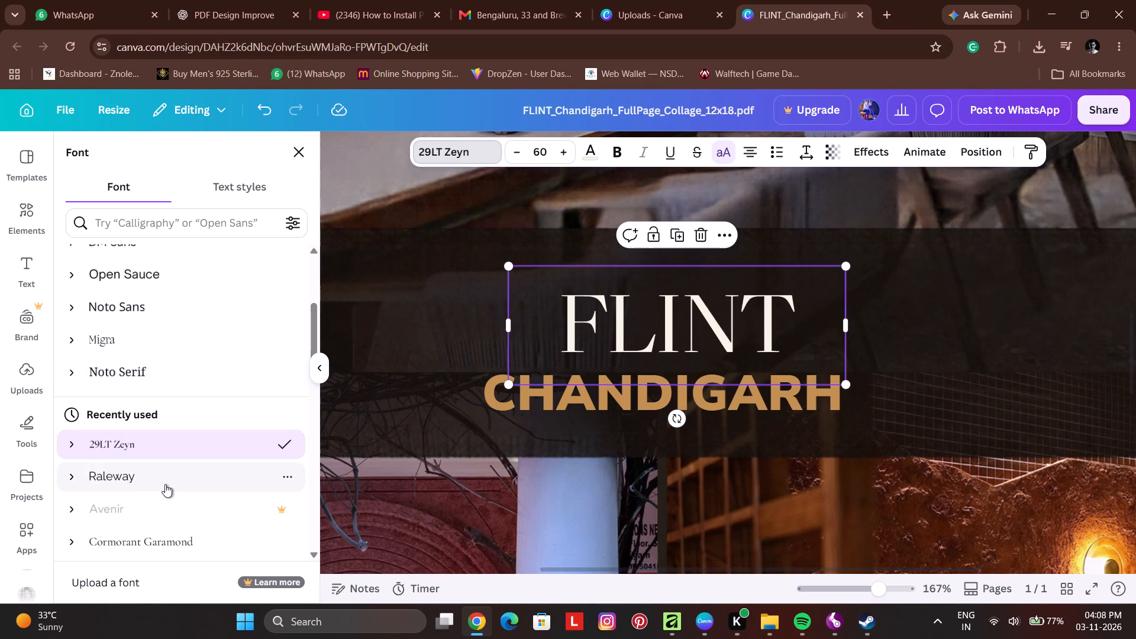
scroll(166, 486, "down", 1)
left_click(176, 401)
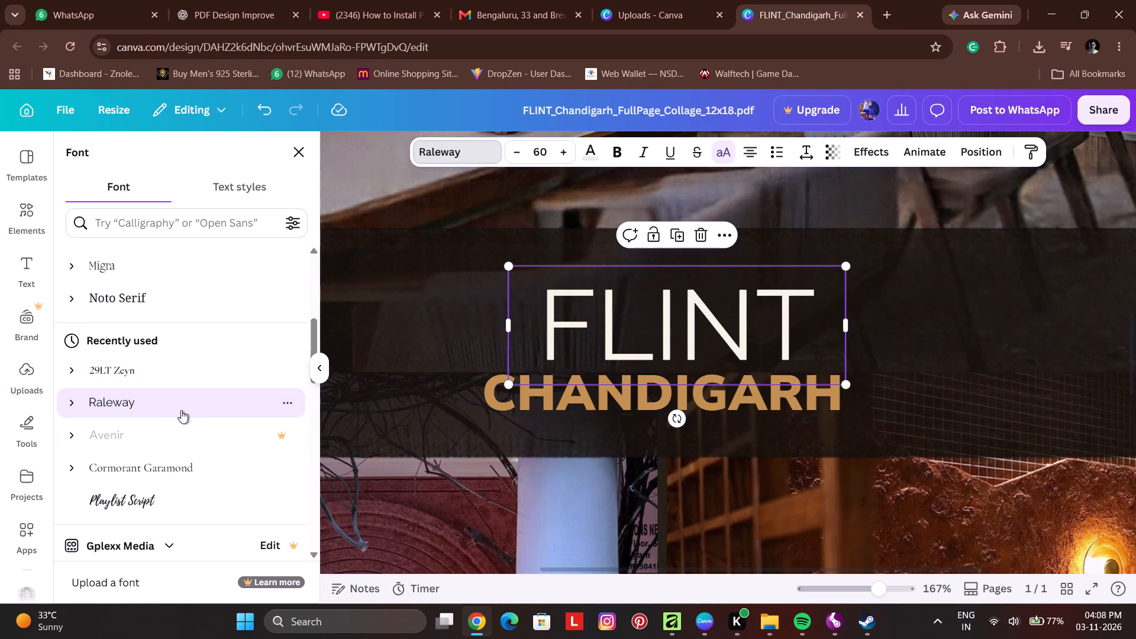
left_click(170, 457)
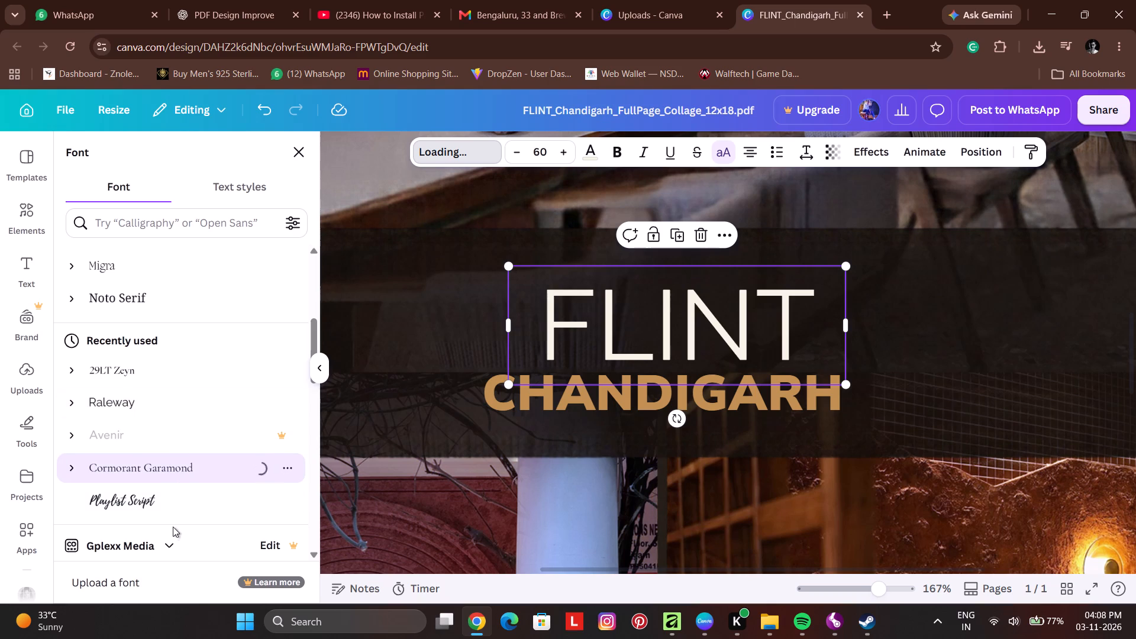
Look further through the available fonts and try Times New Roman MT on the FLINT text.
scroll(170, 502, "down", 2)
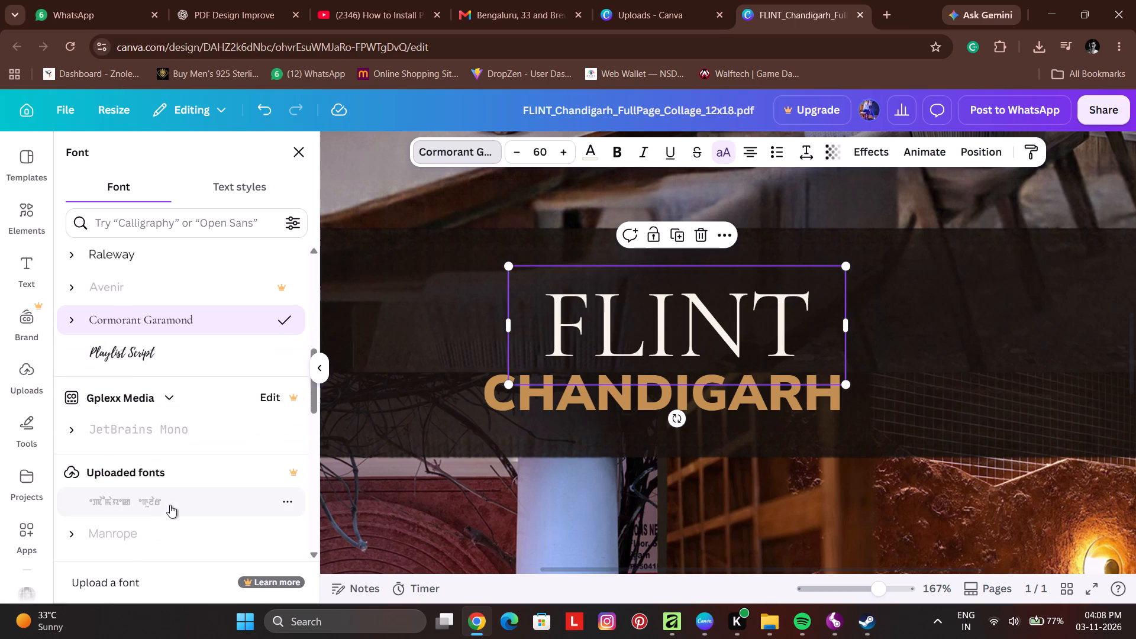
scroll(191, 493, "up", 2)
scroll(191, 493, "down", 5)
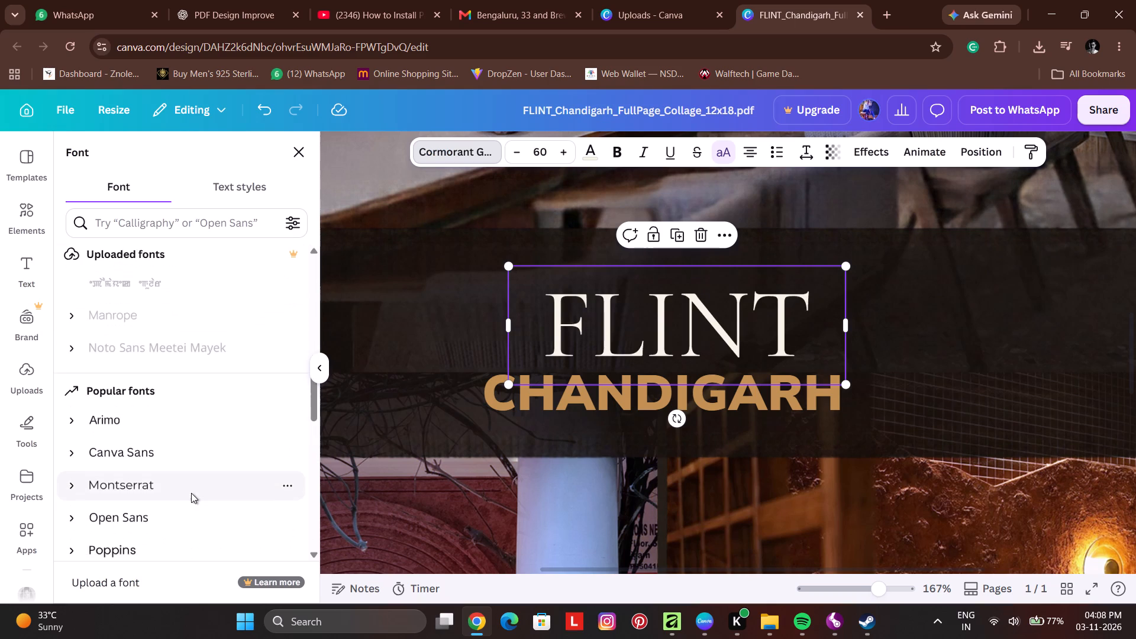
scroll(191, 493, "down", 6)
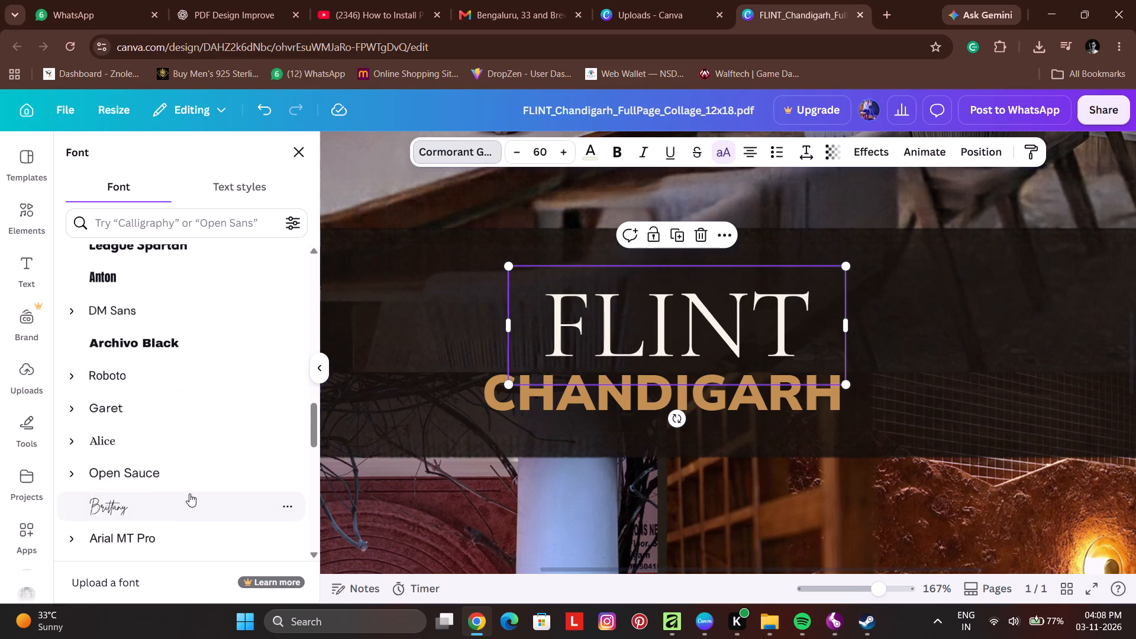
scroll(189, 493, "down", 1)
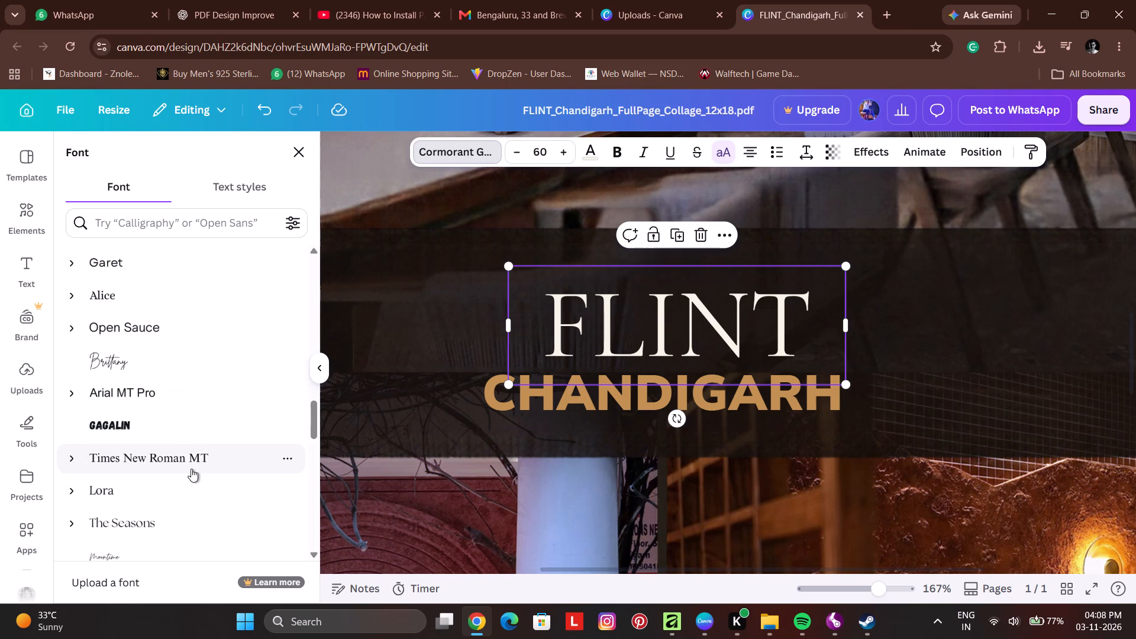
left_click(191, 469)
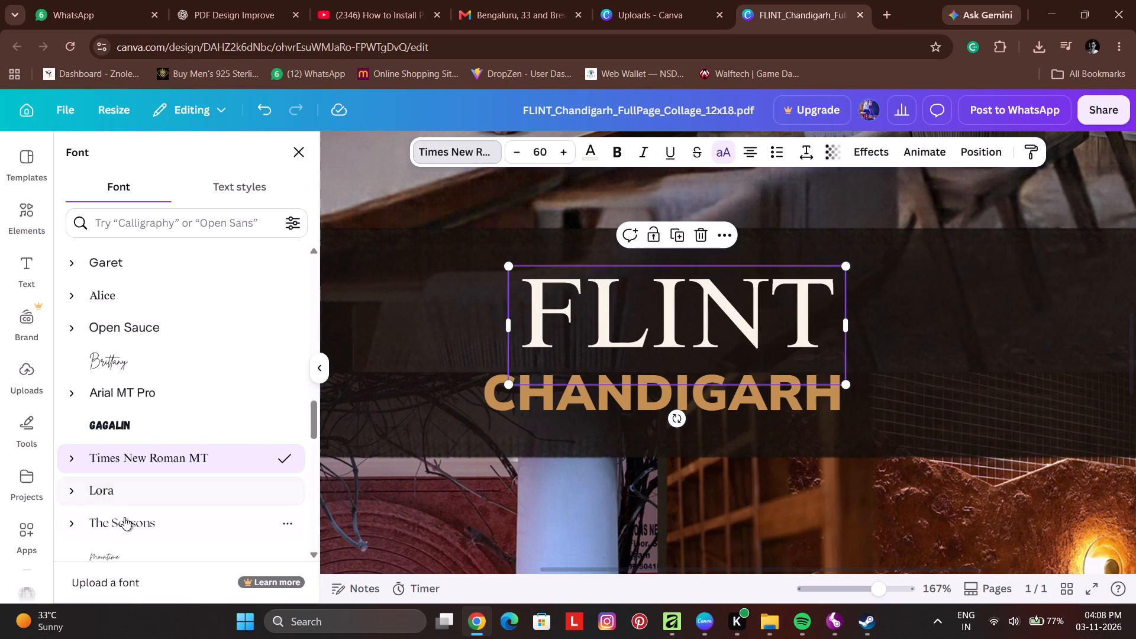
Set the FLINT text in The Seasons font with the Bold style.
scroll(124, 517, "down", 1)
left_click(166, 459)
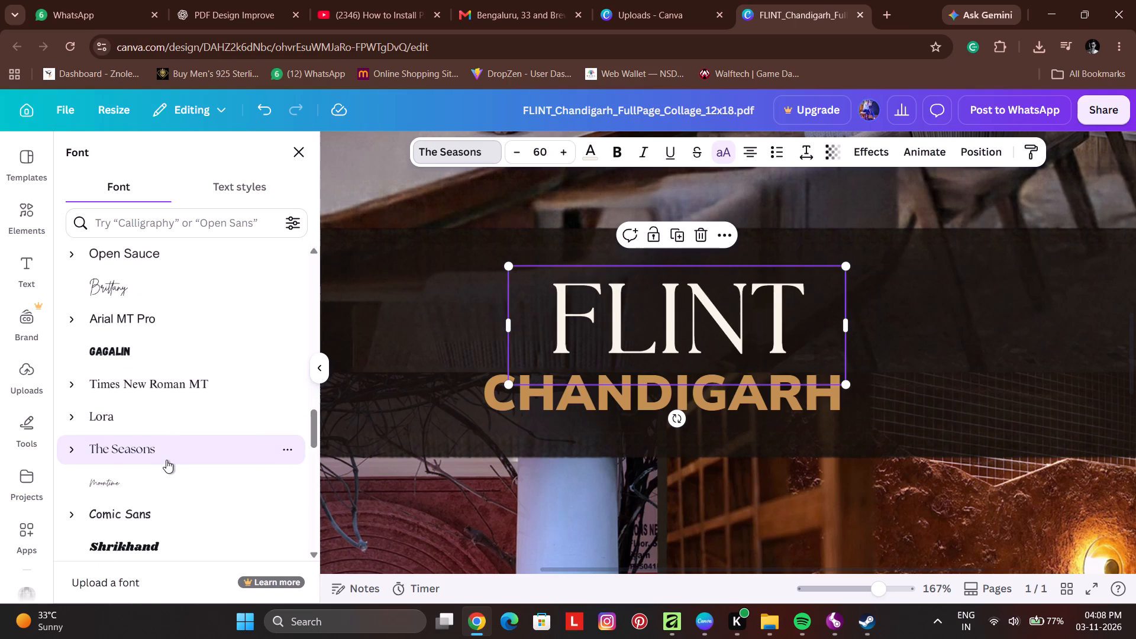
left_click(66, 453)
scroll(127, 542, "down", 2)
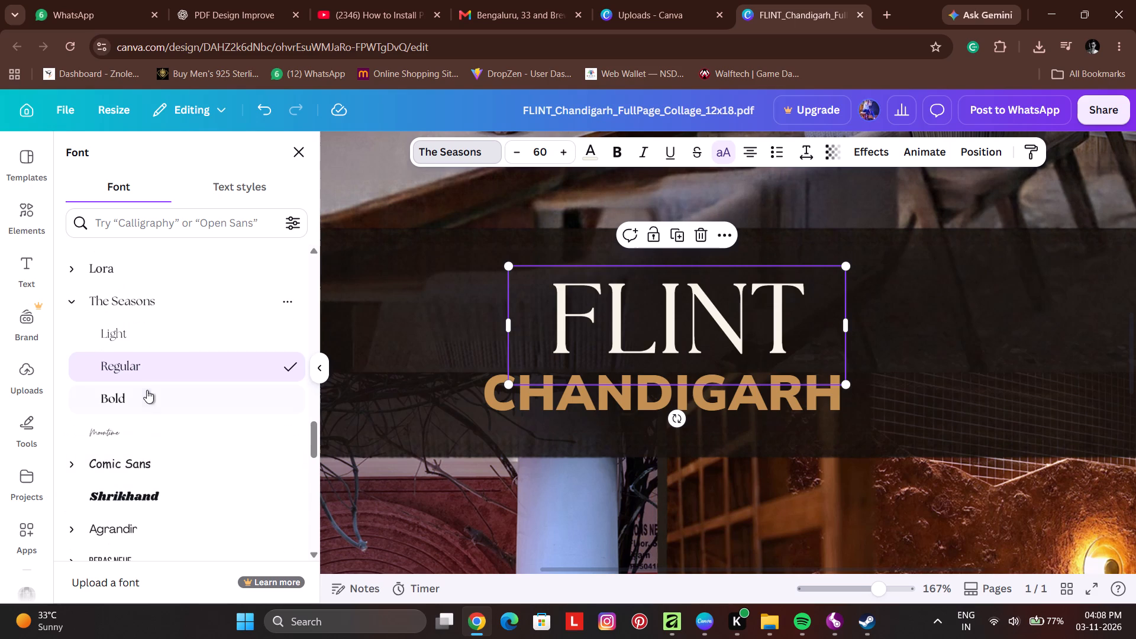
left_click(148, 388)
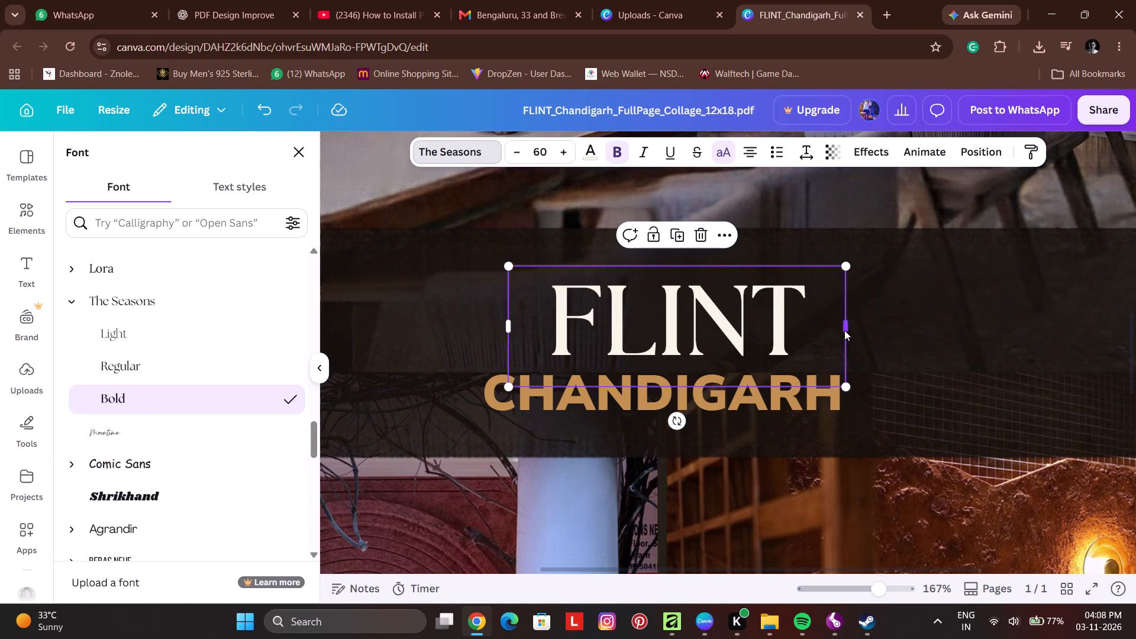
Narrow the FLINT text box to about 2.3 wide and move it up slightly, centered above CHANDIGARH.
left_click_drag(844, 330, 831, 333)
left_click_drag(834, 330, 793, 335)
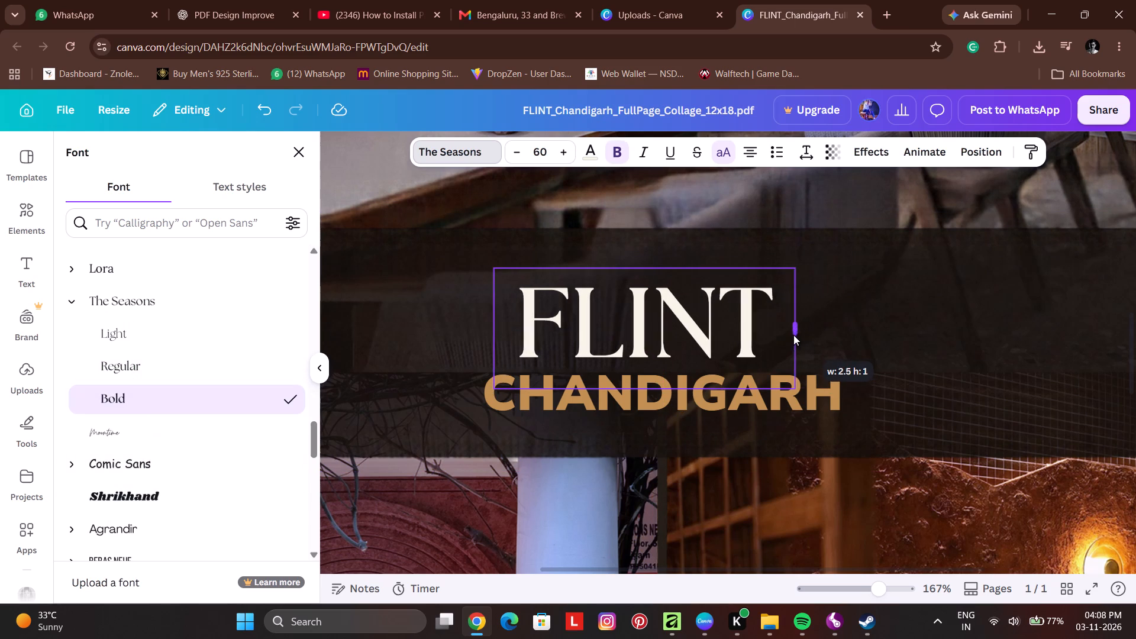
left_click_drag(793, 335, 768, 337)
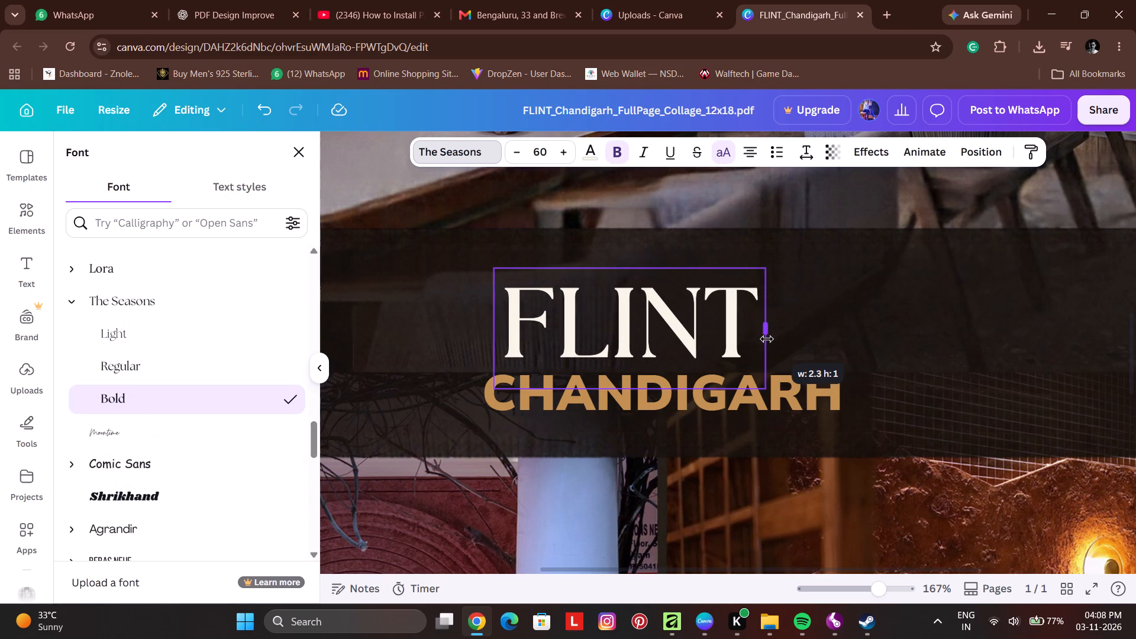
left_click_drag(661, 333, 708, 328)
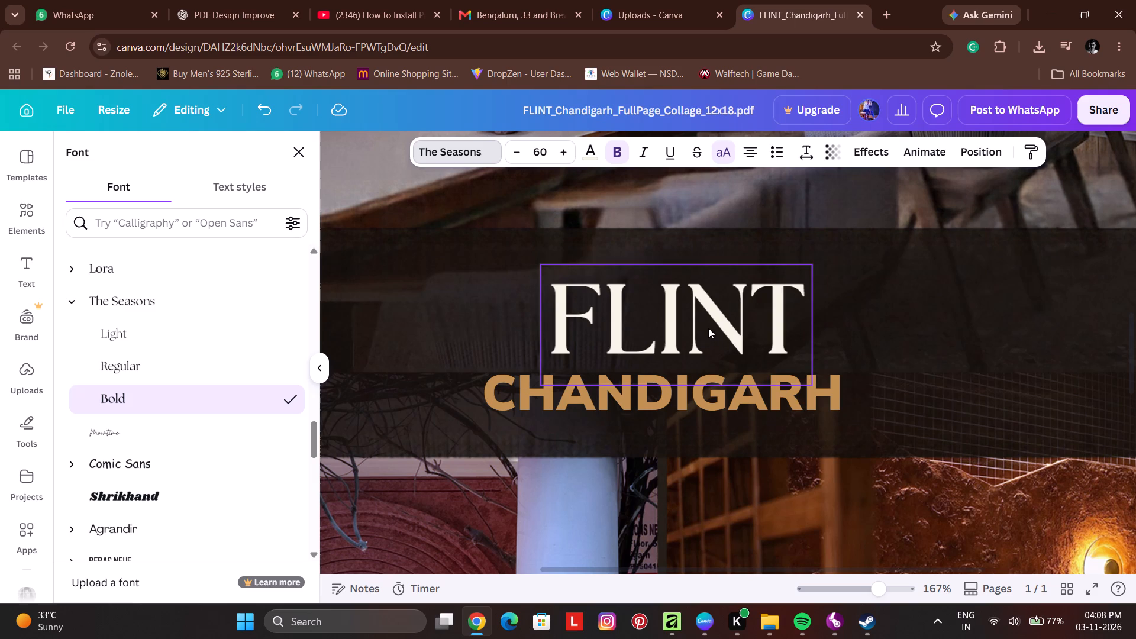
left_click_drag(708, 328, 688, 321)
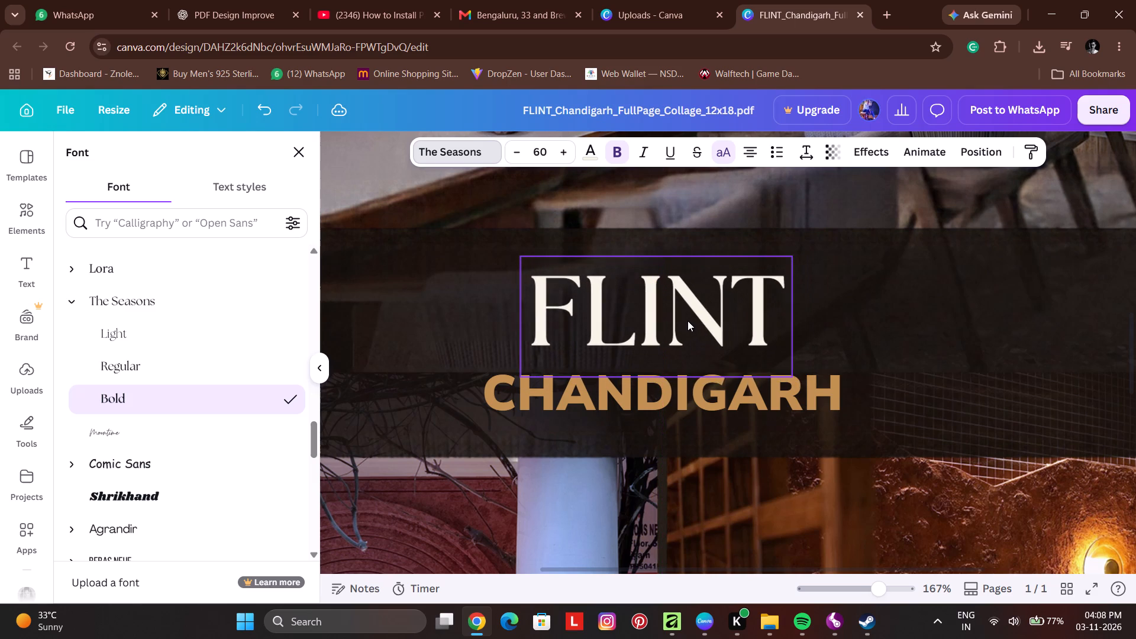
left_click_drag(688, 321, 690, 321)
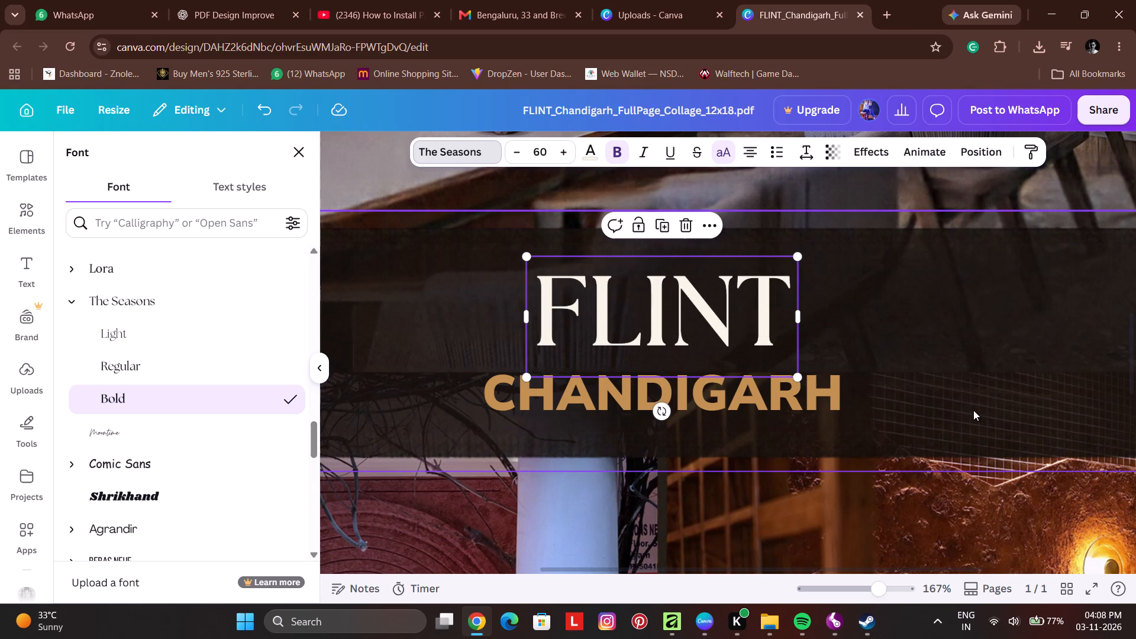
Narrow the CHANDIGARH text box to about 3.1 wide and move it slightly up, centered under FLINT.
left_click(774, 393)
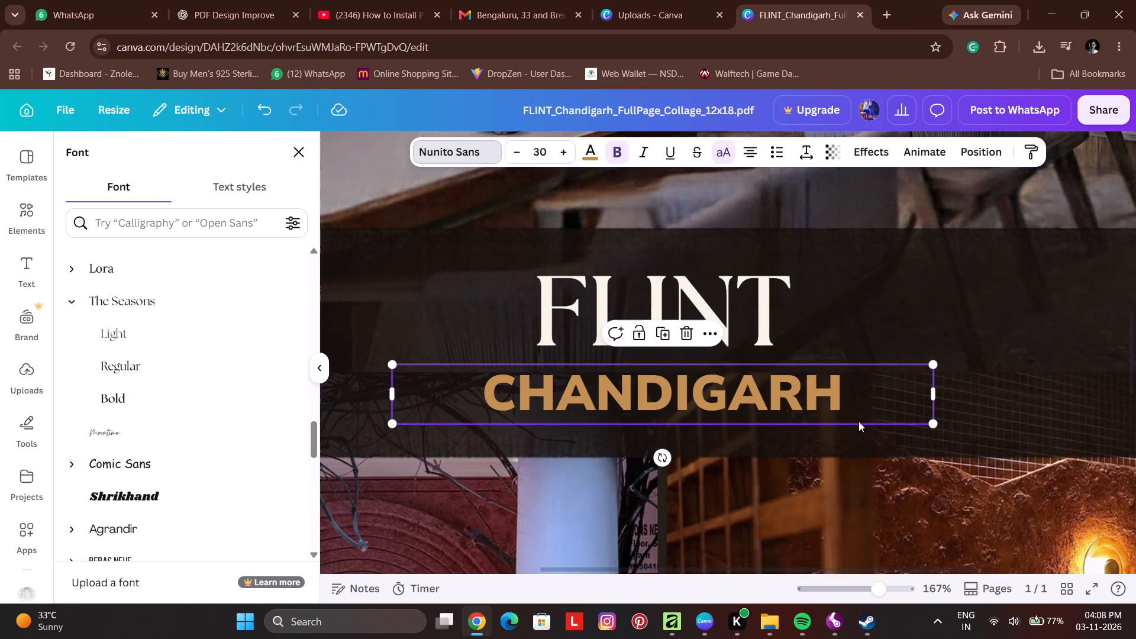
left_click_drag(934, 393, 812, 408)
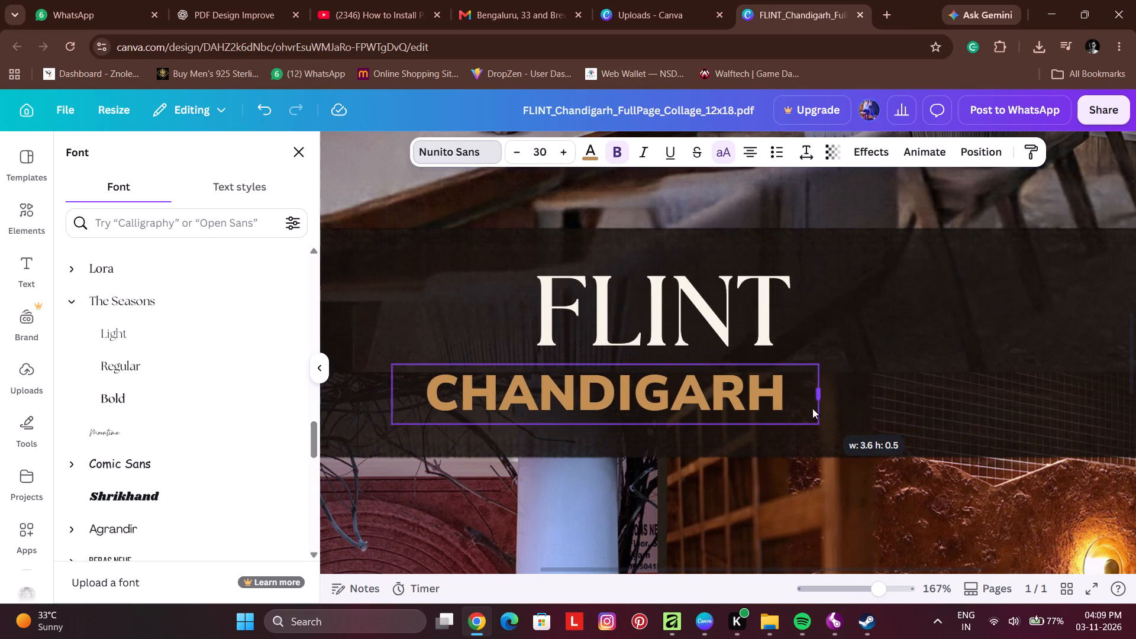
left_click_drag(812, 408, 764, 412)
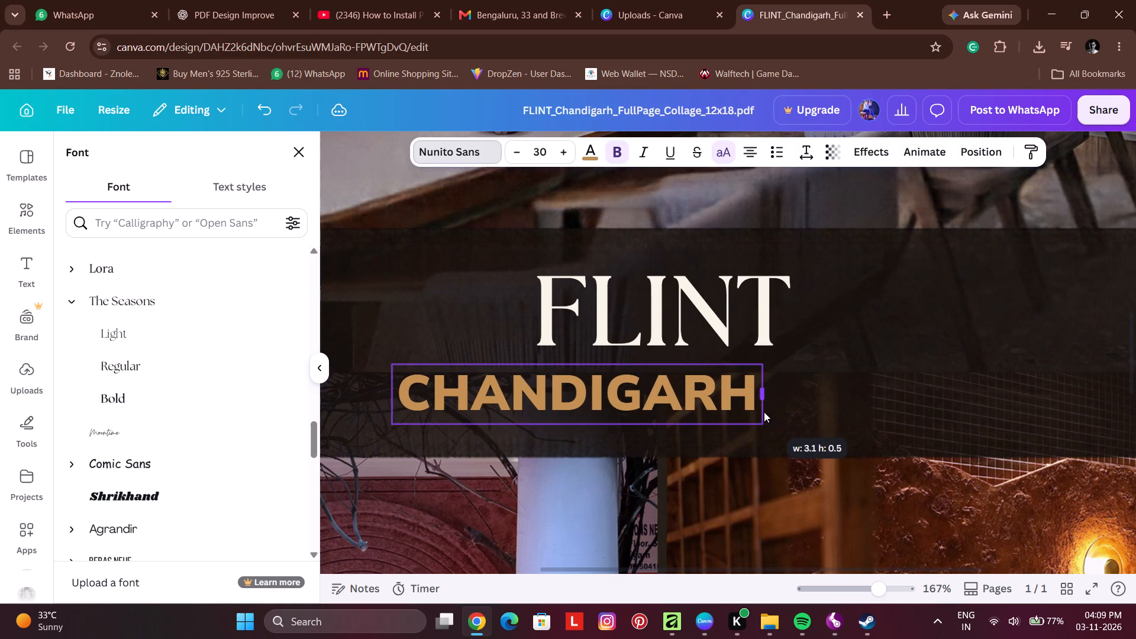
left_click_drag(764, 412, 763, 412)
left_click_drag(682, 390, 772, 385)
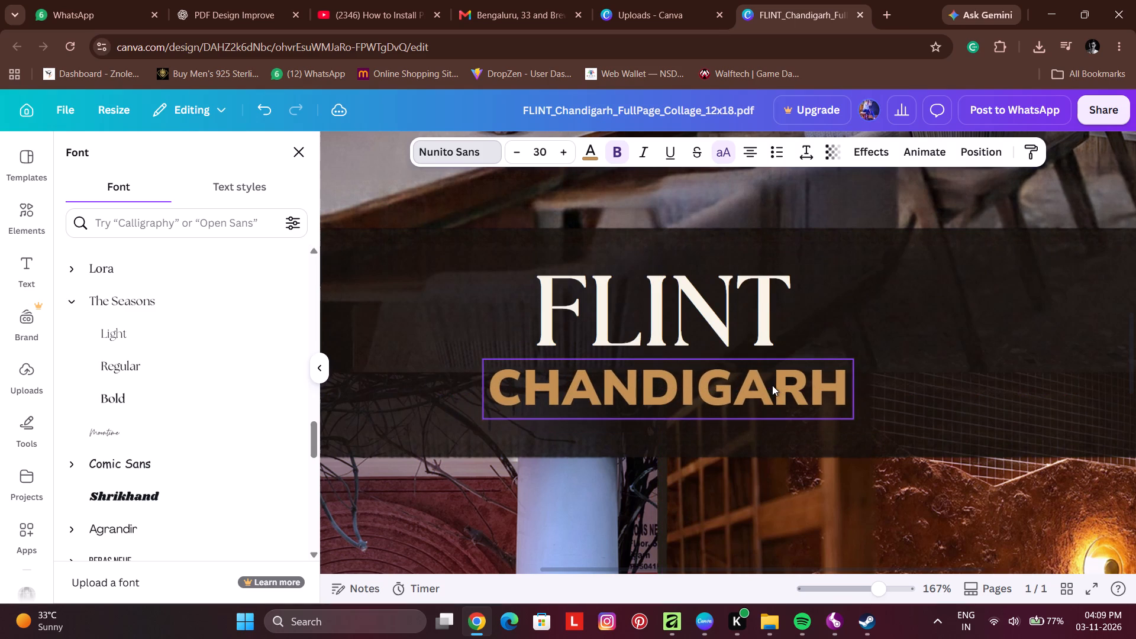
left_click_drag(772, 385, 767, 383)
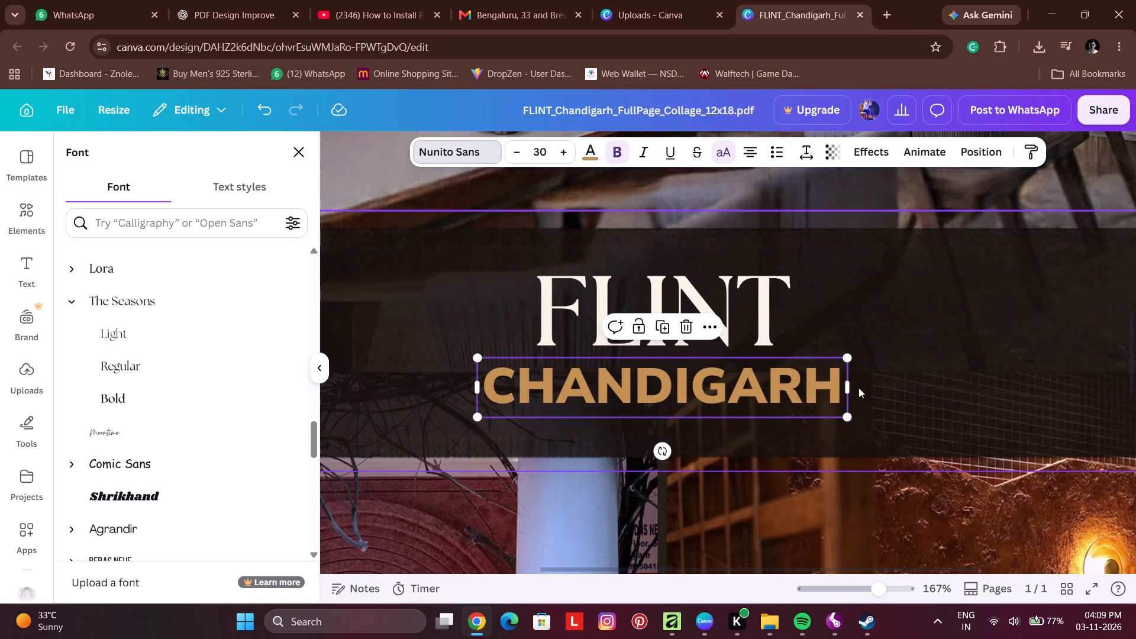
scroll(832, 388, "down", 4, "ctrl")
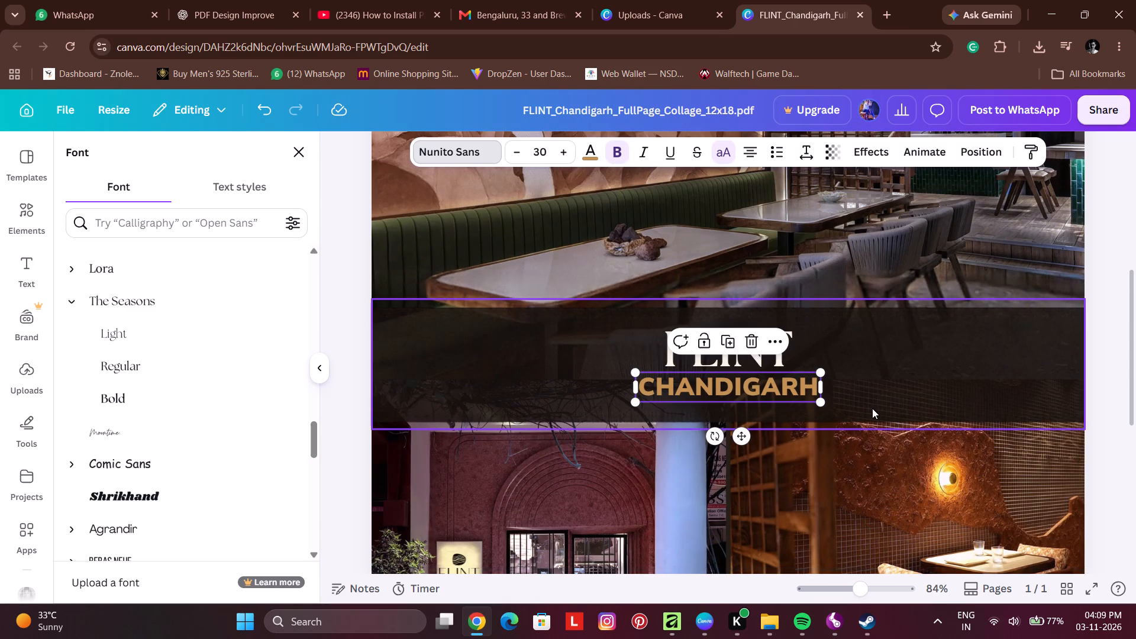
scroll(860, 390, "down", 2, "ctrl")
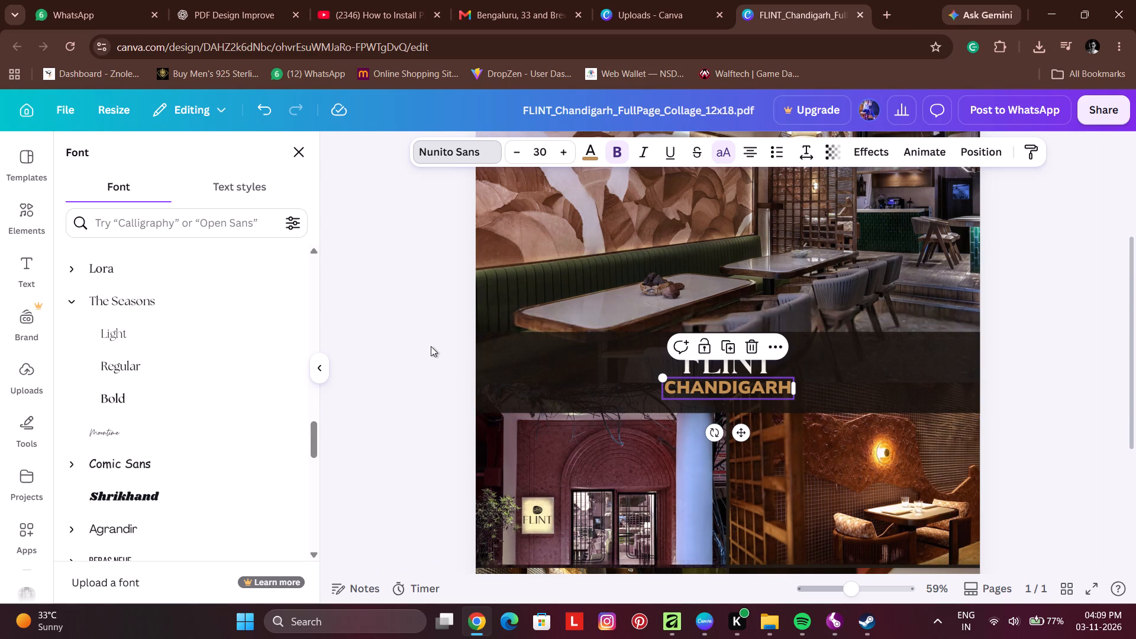
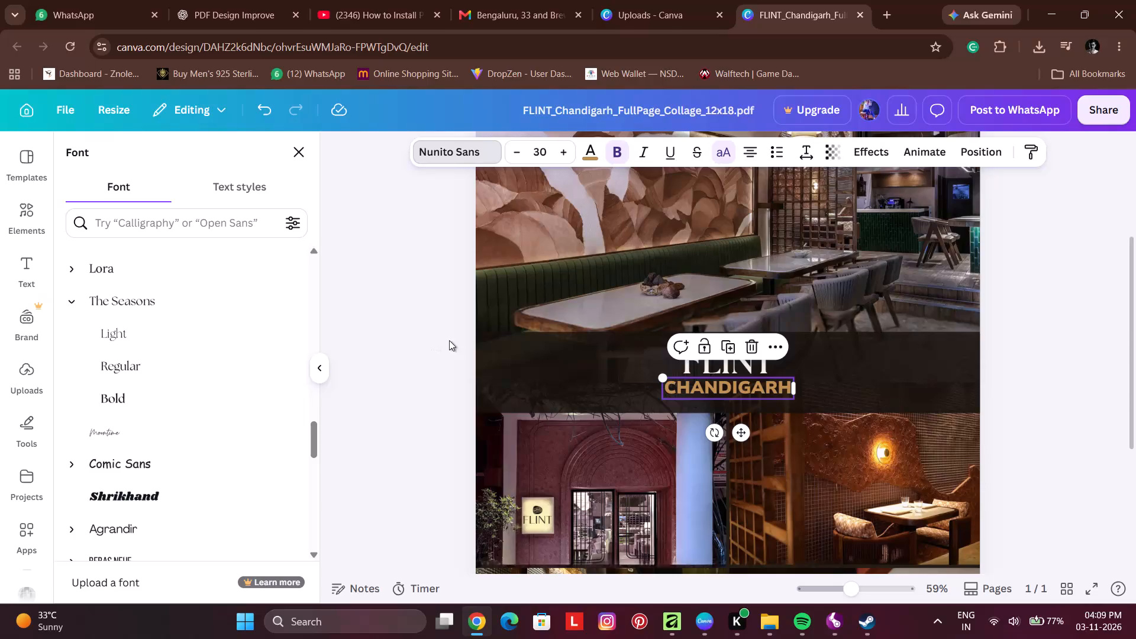
Align the FLINT and CHANDIGARH text boxes to each other by their horizontal centers.
scroll(709, 375, "up", 2, "ctrl")
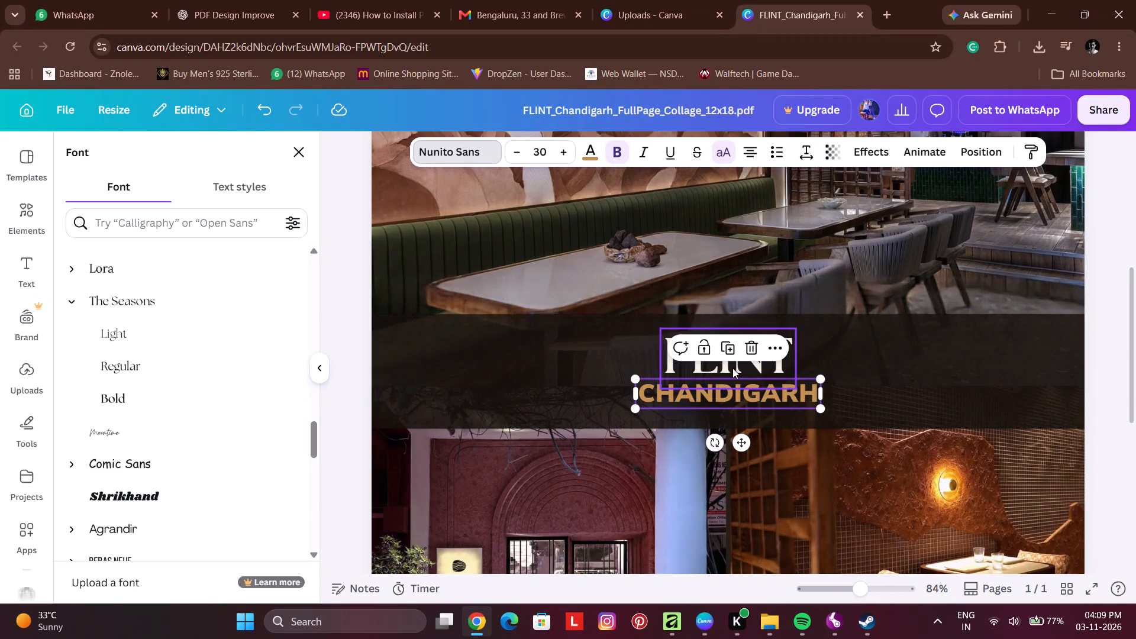
scroll(773, 380, "up", 2, "ctrl")
left_click(749, 359, "shift")
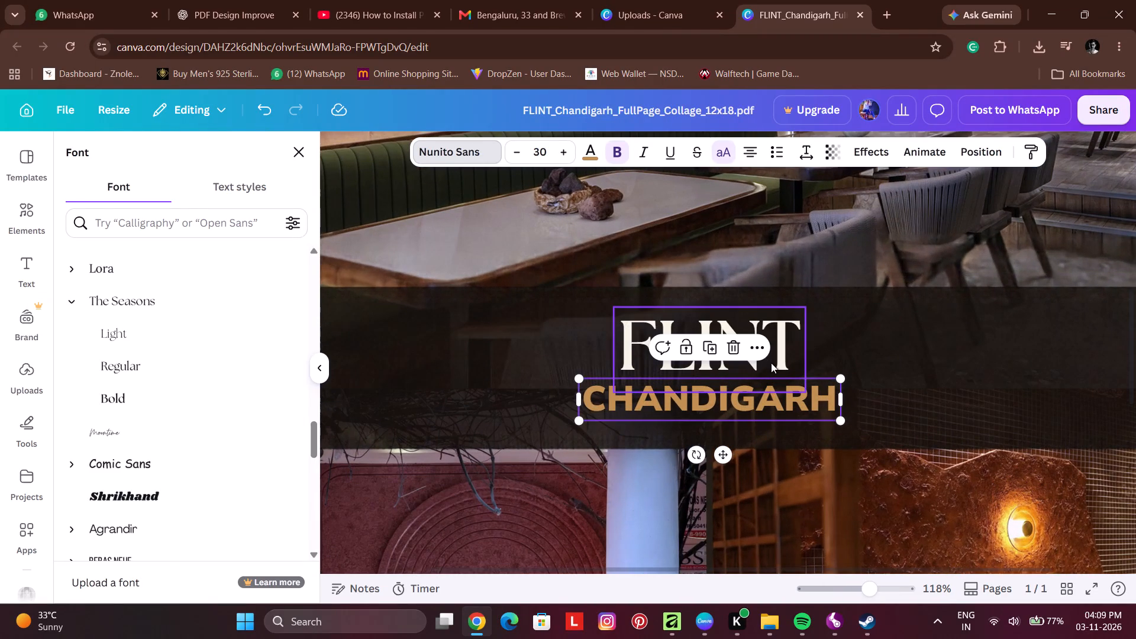
left_click(772, 363, "shift")
right_click(792, 395)
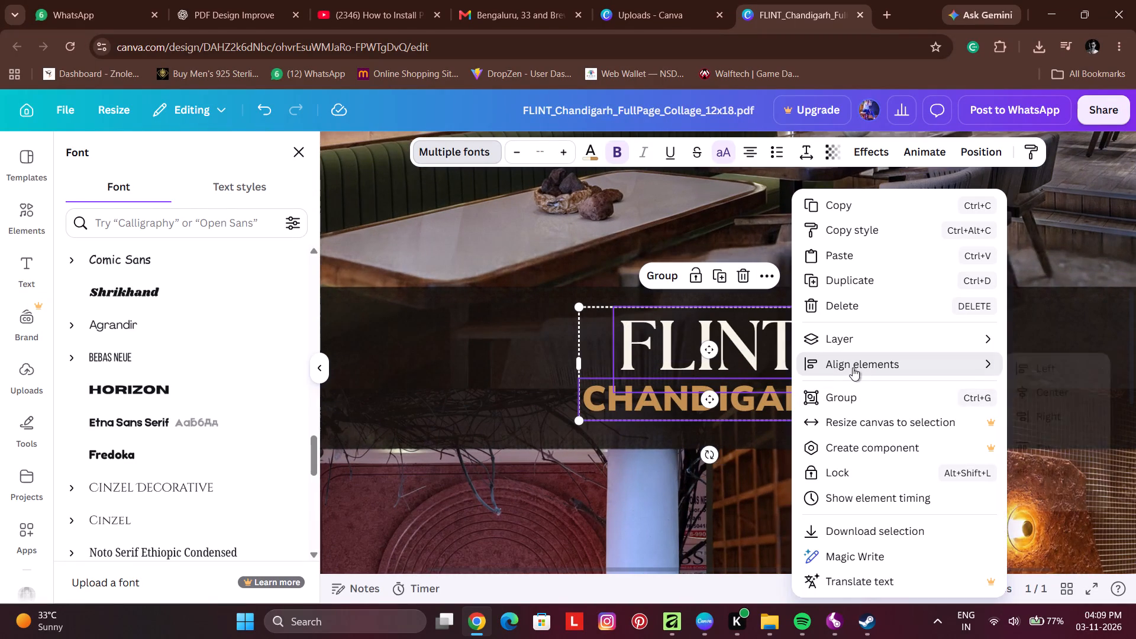
left_click(1082, 388)
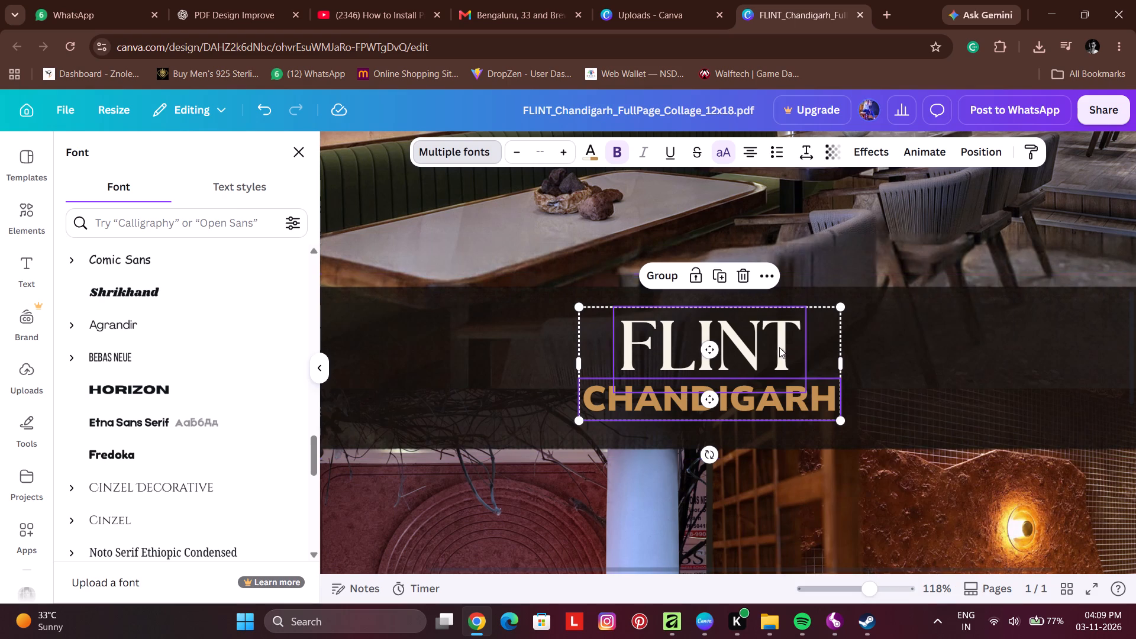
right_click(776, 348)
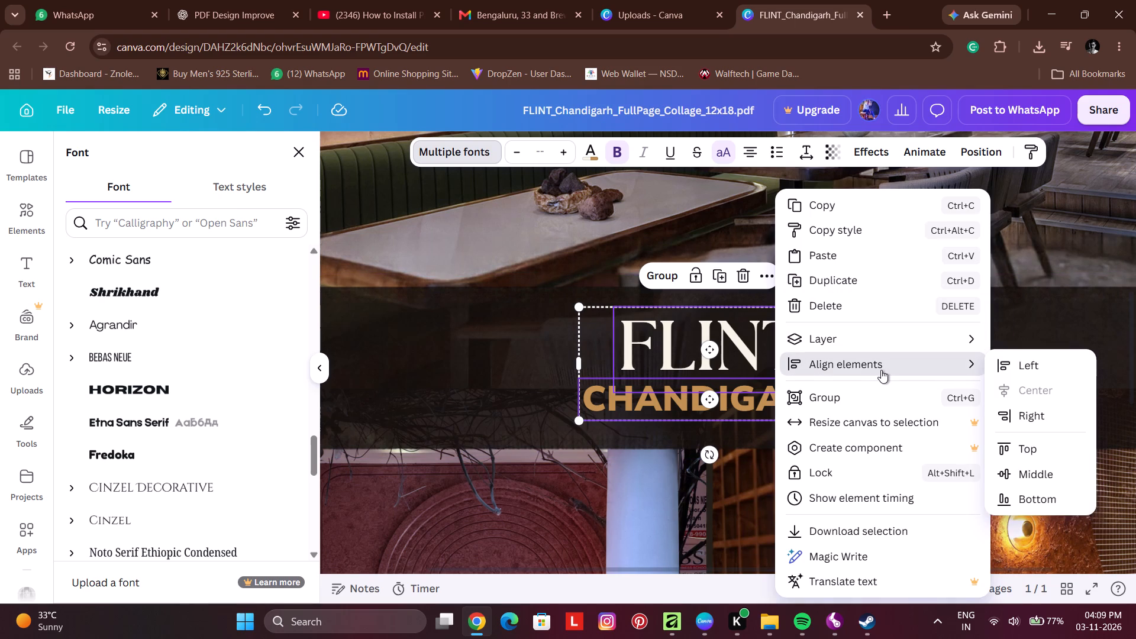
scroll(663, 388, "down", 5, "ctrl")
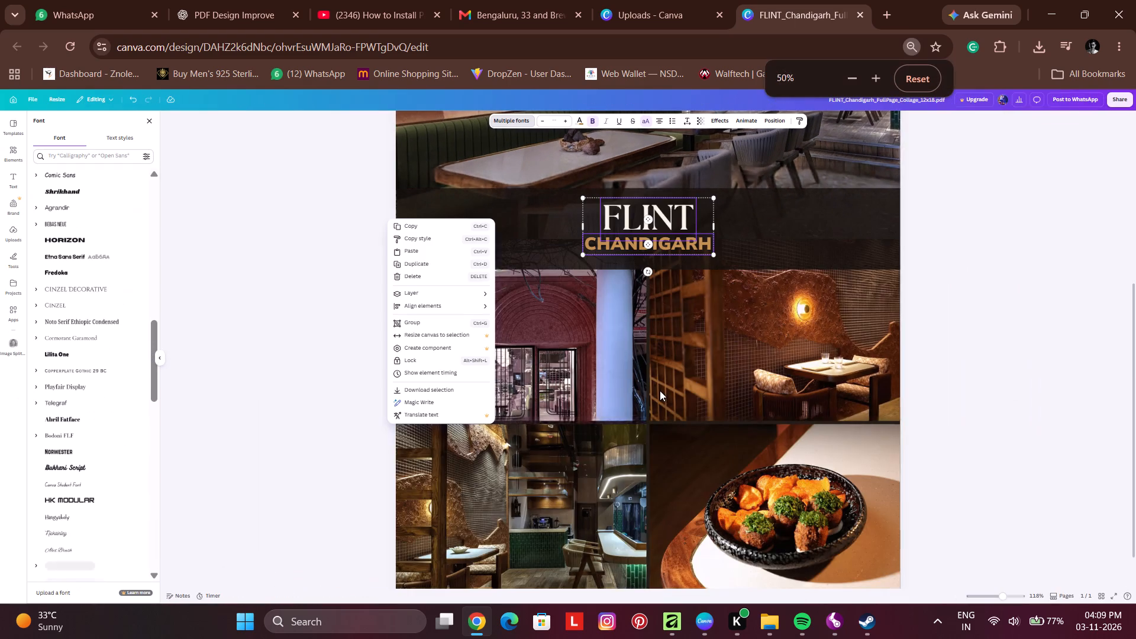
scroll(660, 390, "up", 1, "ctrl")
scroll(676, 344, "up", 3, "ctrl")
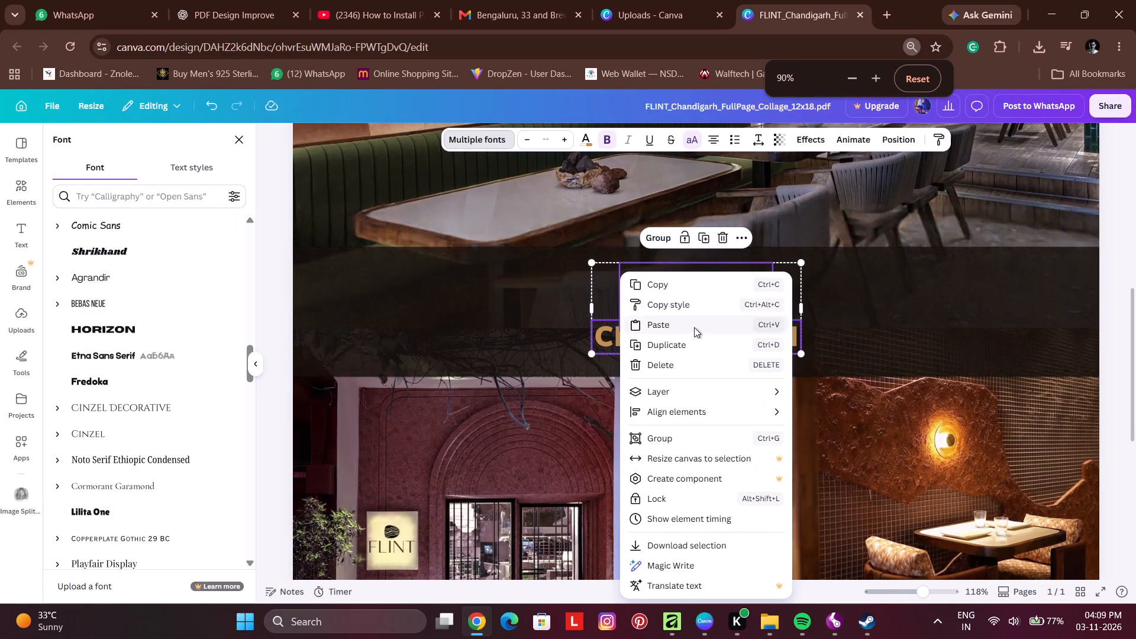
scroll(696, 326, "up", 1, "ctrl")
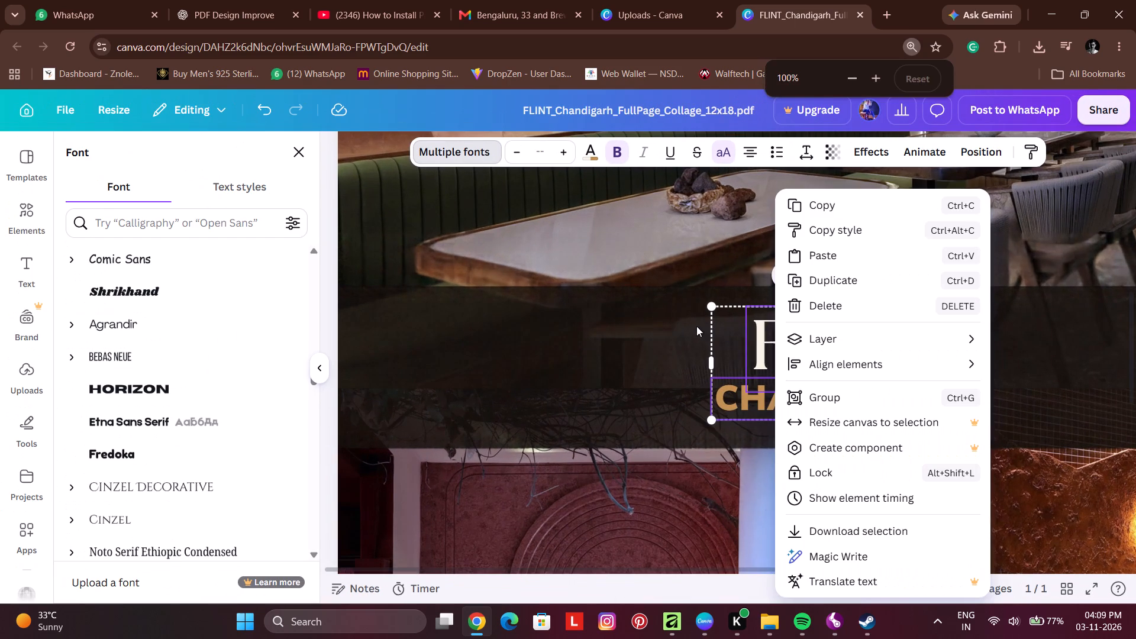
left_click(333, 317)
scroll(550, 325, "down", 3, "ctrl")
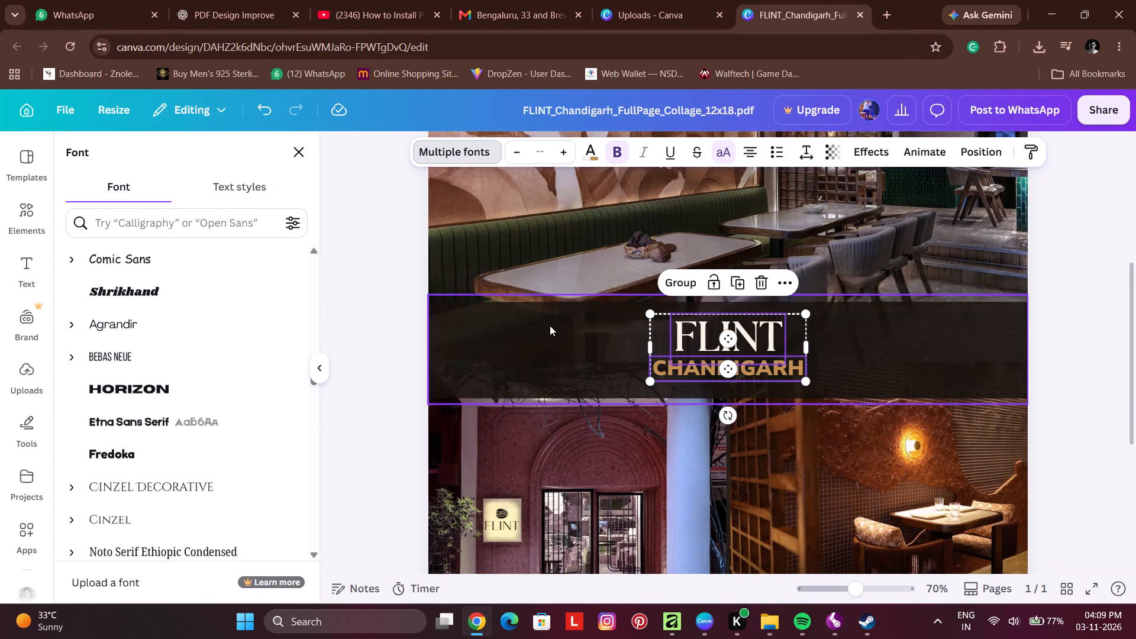
Group the FLINT and CHANDIGARH texts into one element.
left_click(1083, 372)
right_click(776, 347)
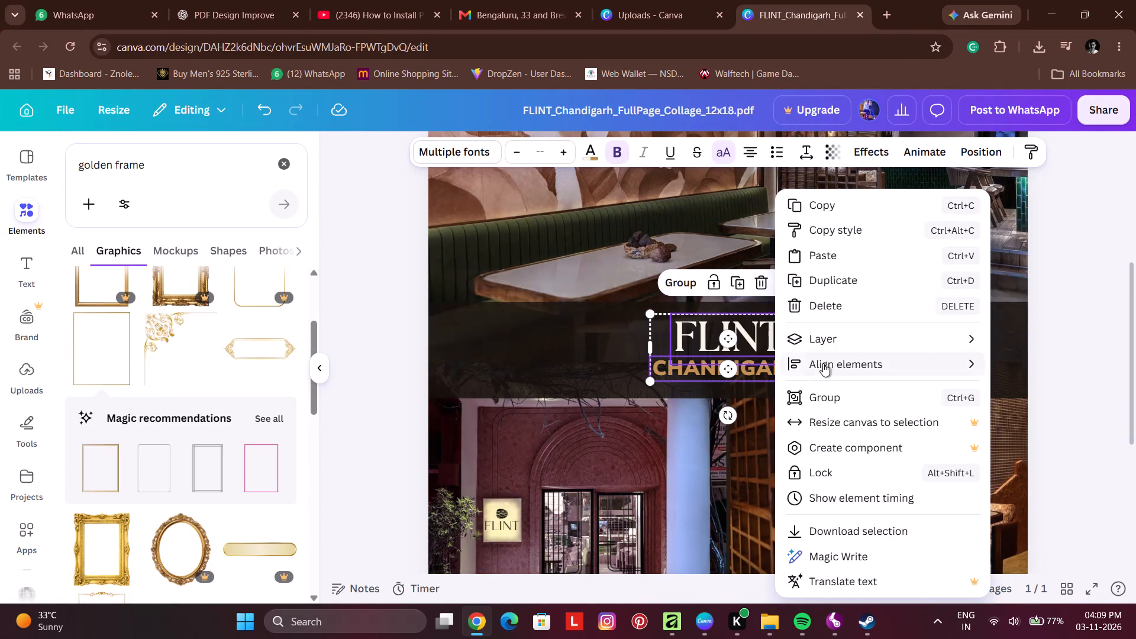
left_click(834, 396)
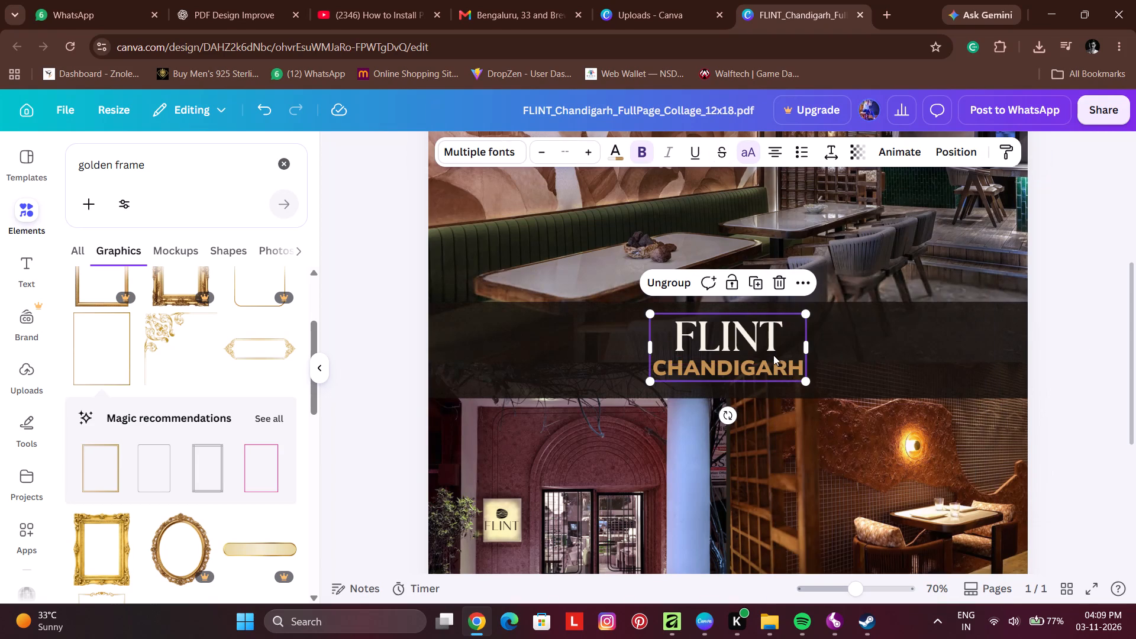
Move the FLINT CHANDIGARH group slightly down to the dark band's middle and center-align it with the band.
left_click(763, 343)
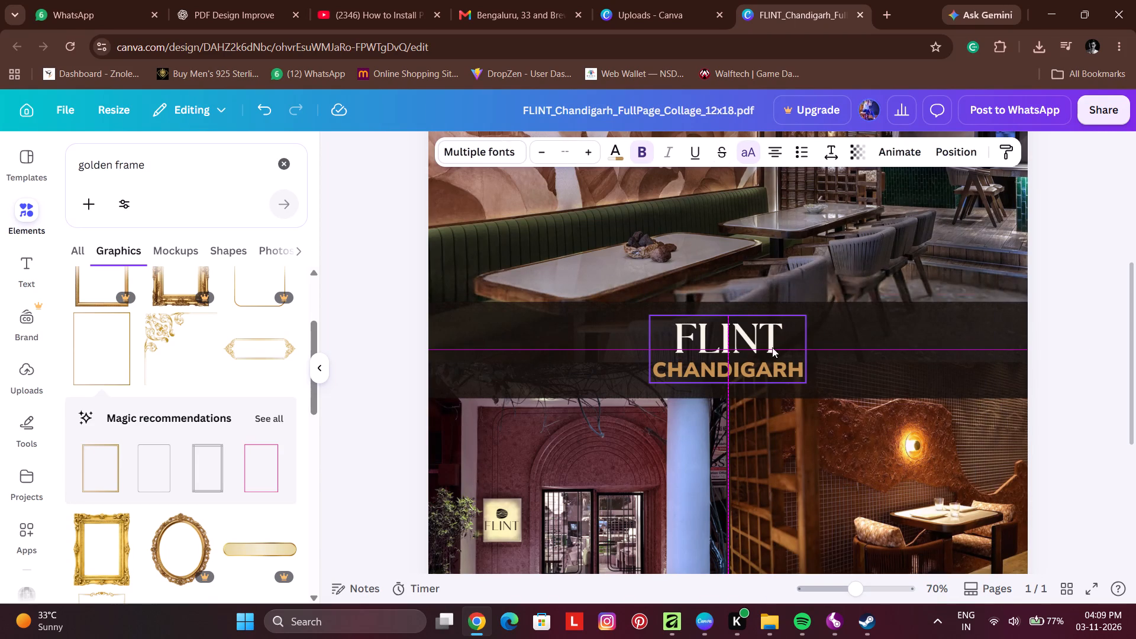
left_click(839, 353, "shift")
left_click(774, 361, "shift")
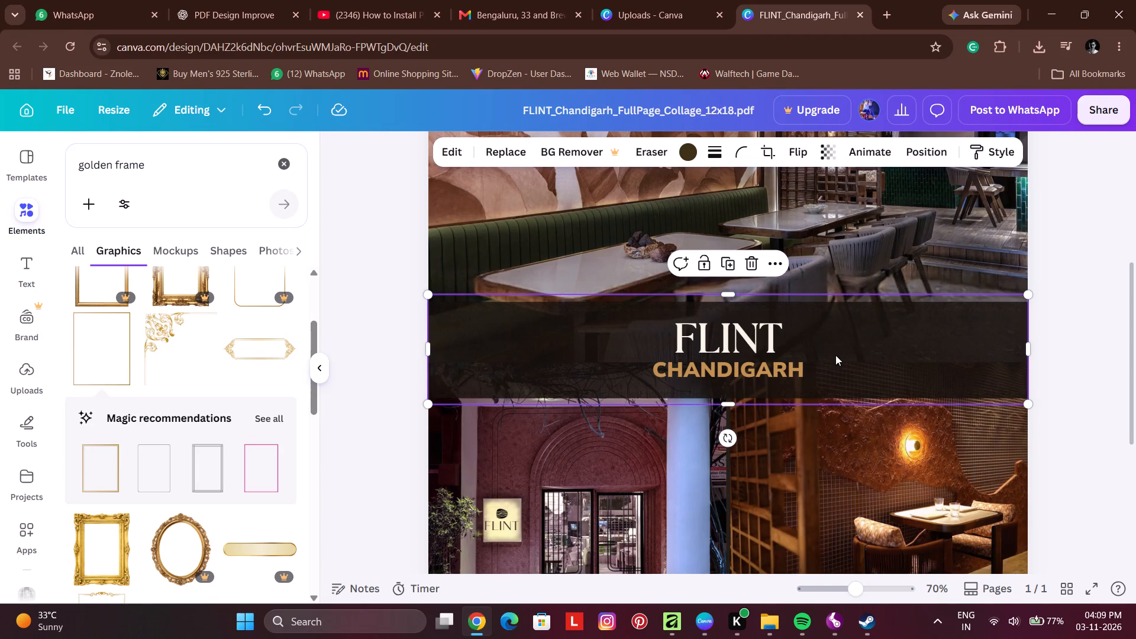
left_click(770, 354, "shift")
right_click(785, 348)
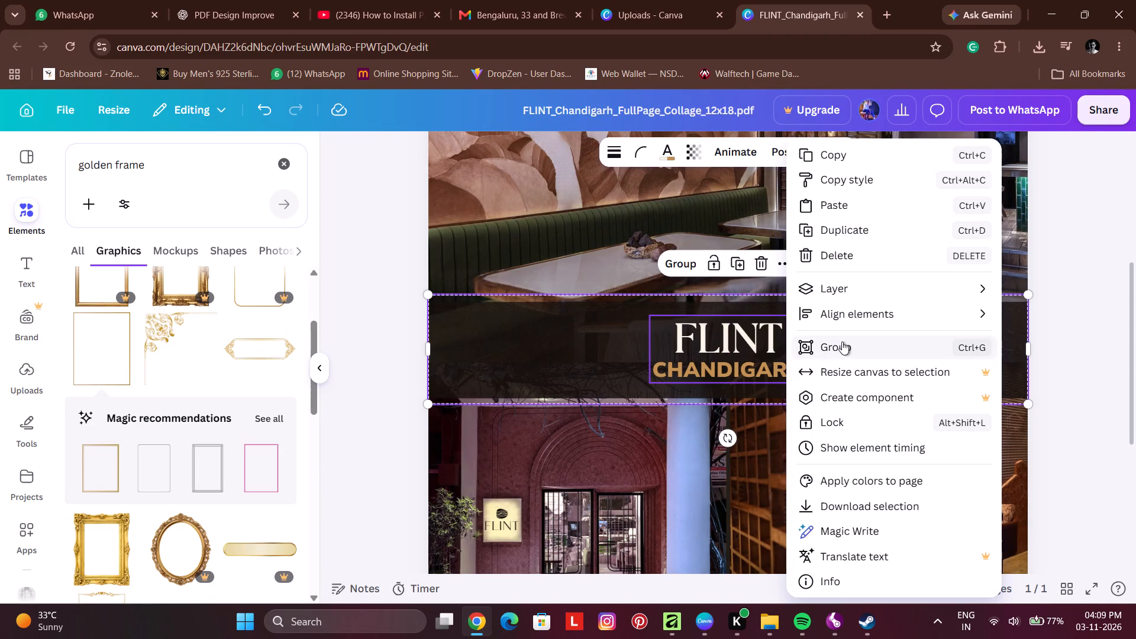
left_click(1071, 333)
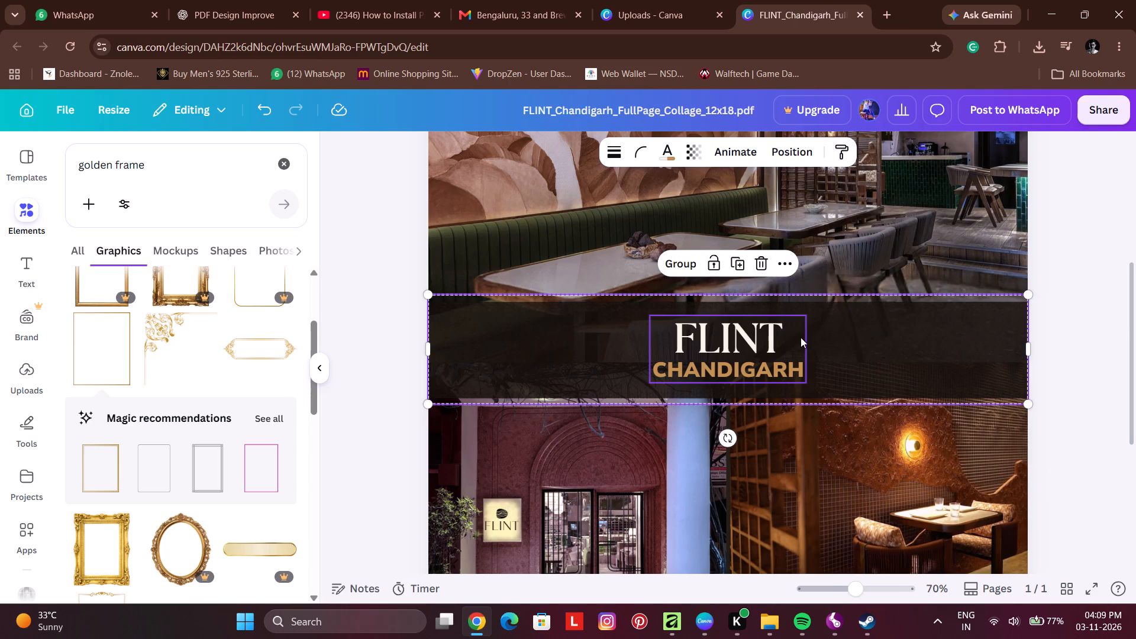
right_click(783, 343)
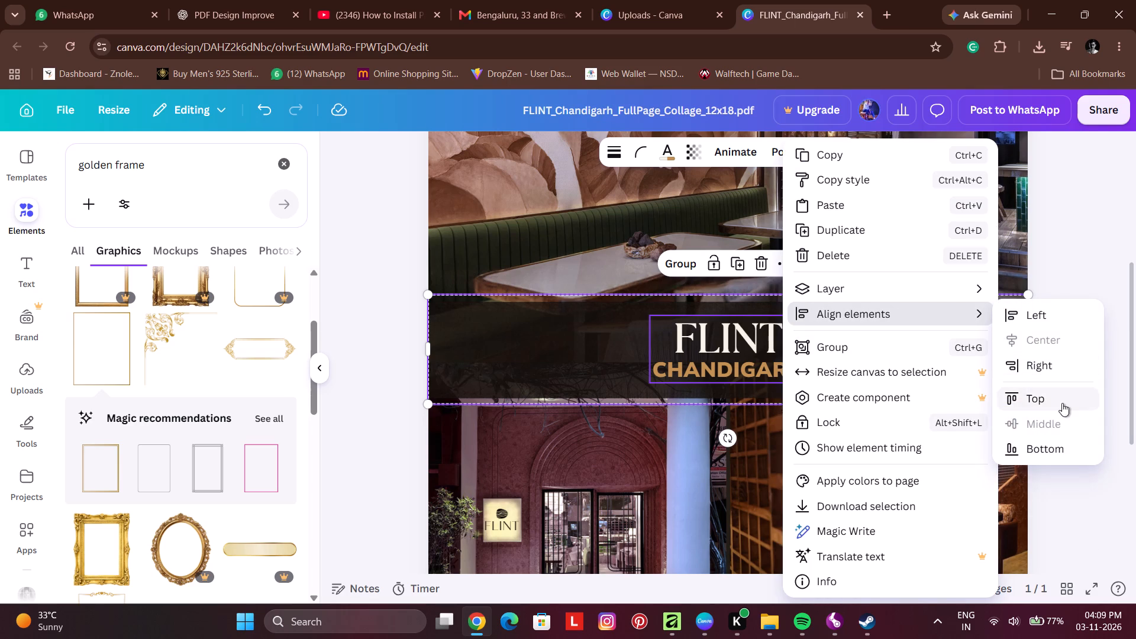
double_click(1111, 273)
scroll(1005, 298, "down", 4, "ctrl")
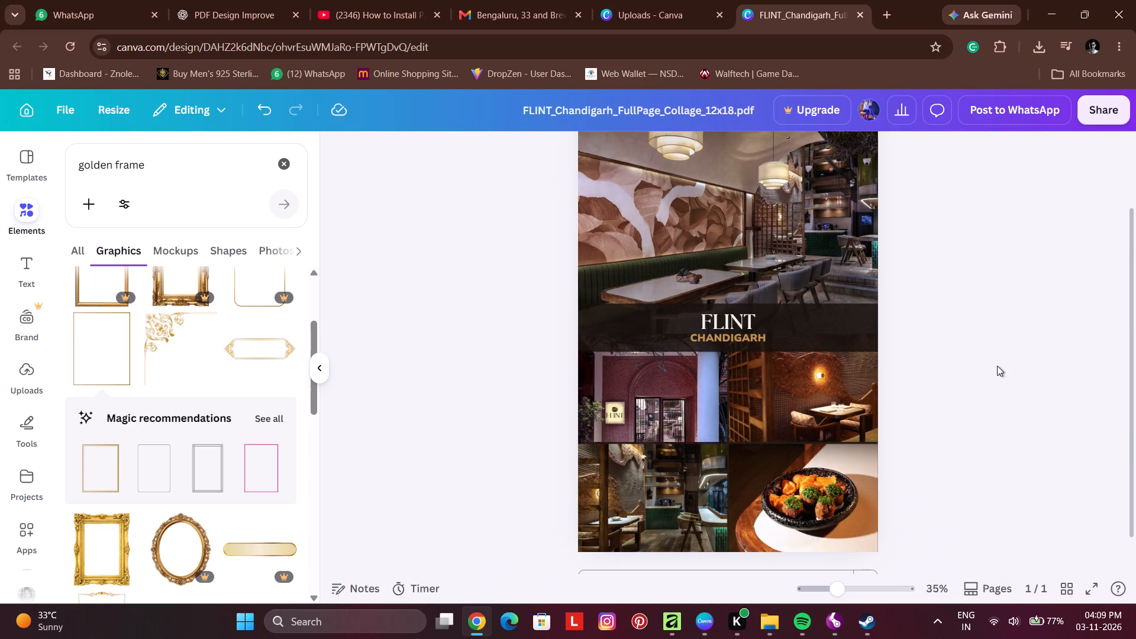
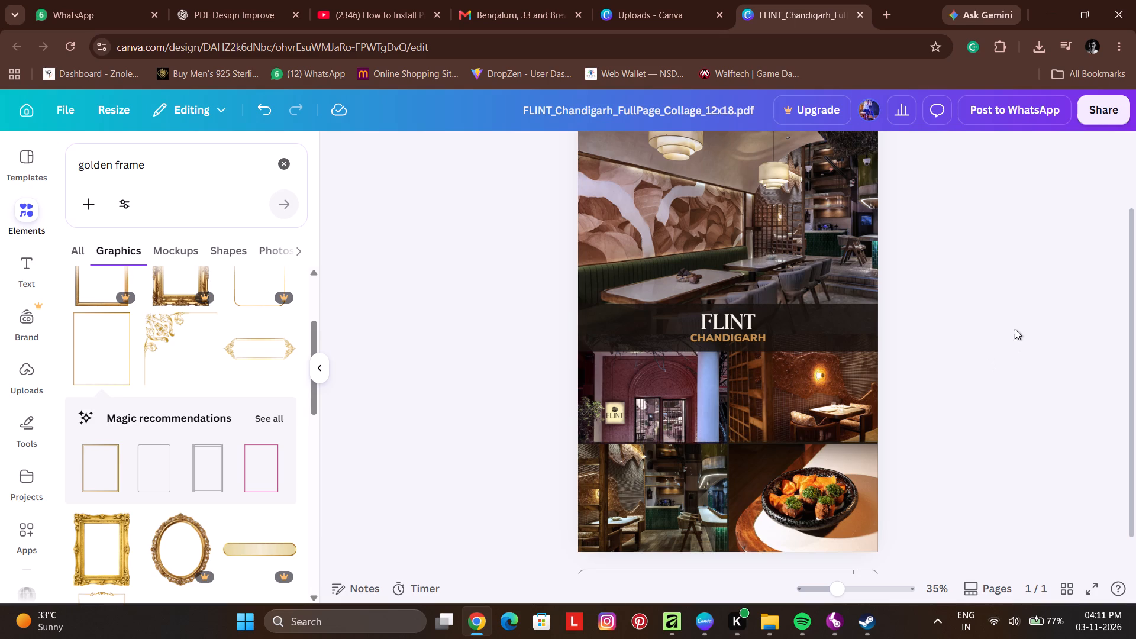
Preview the finished FLINT Chandigarh collage as a full-screen presentation, and return to the editor.
scroll(731, 328, "up", 4, "ctrl")
scroll(737, 327, "down", 2, "ctrl")
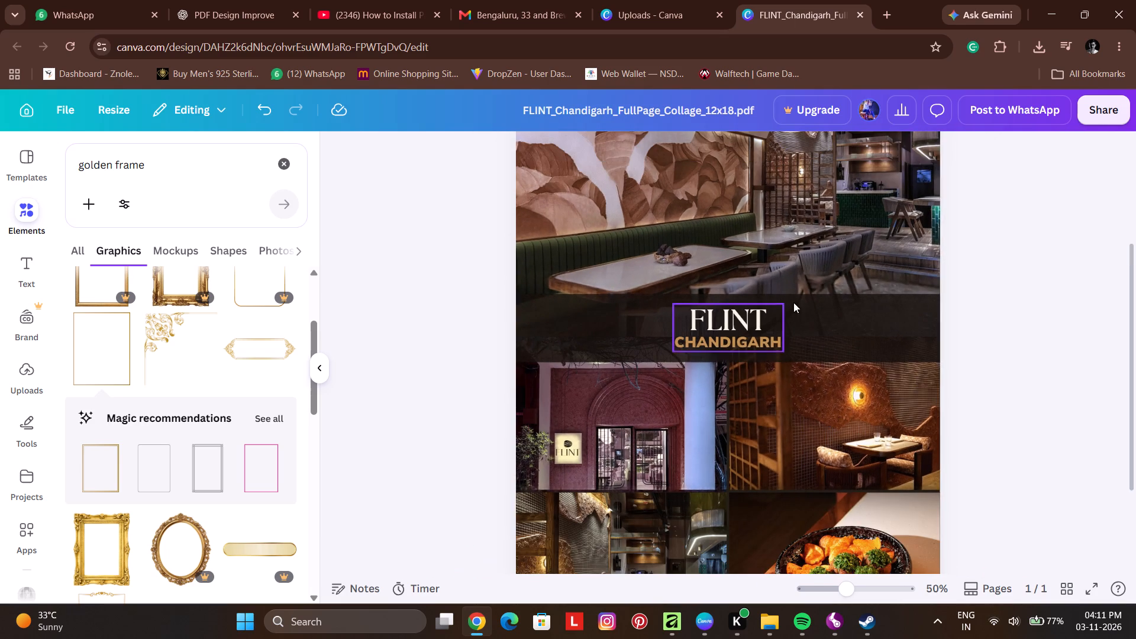
left_click(1089, 102)
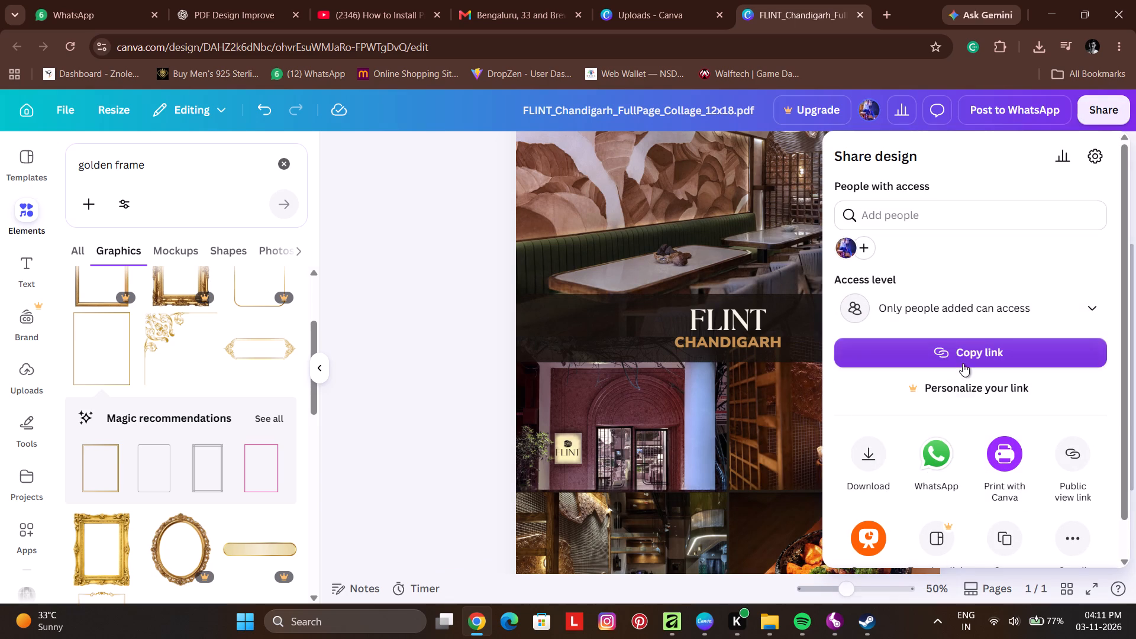
scroll(1007, 475, "down", 2)
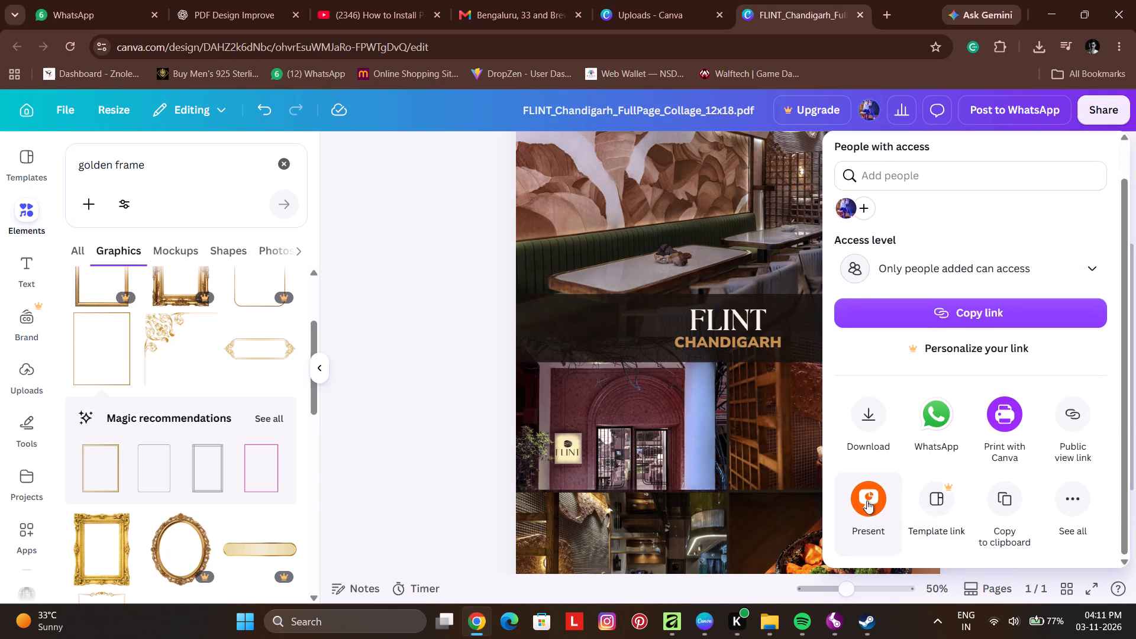
left_click(867, 501)
left_click(999, 145)
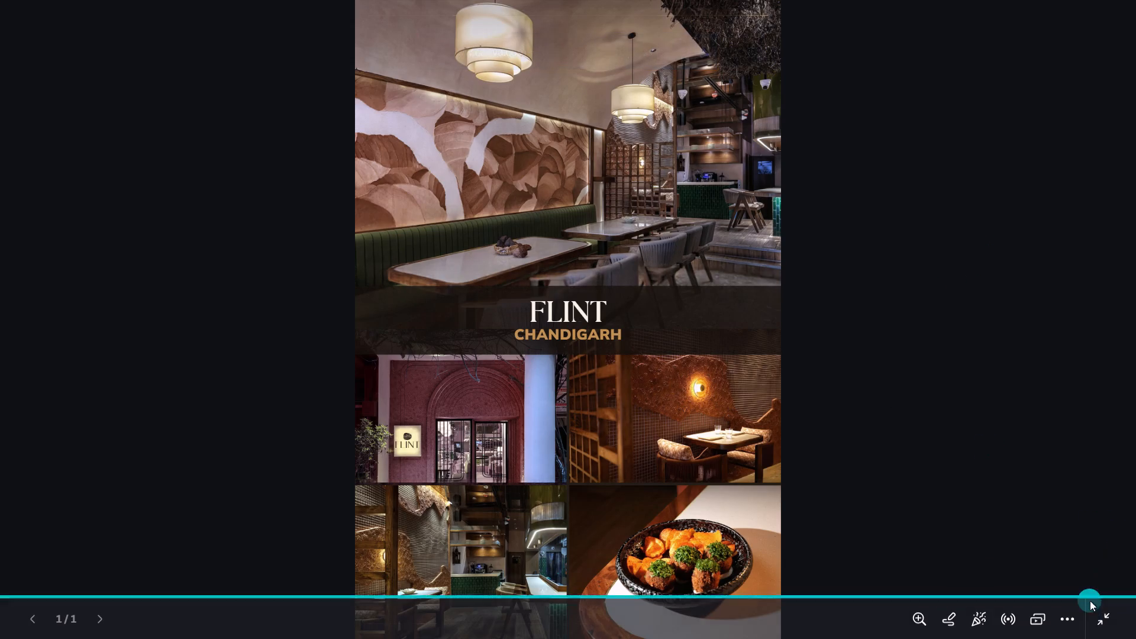
left_click(1100, 622)
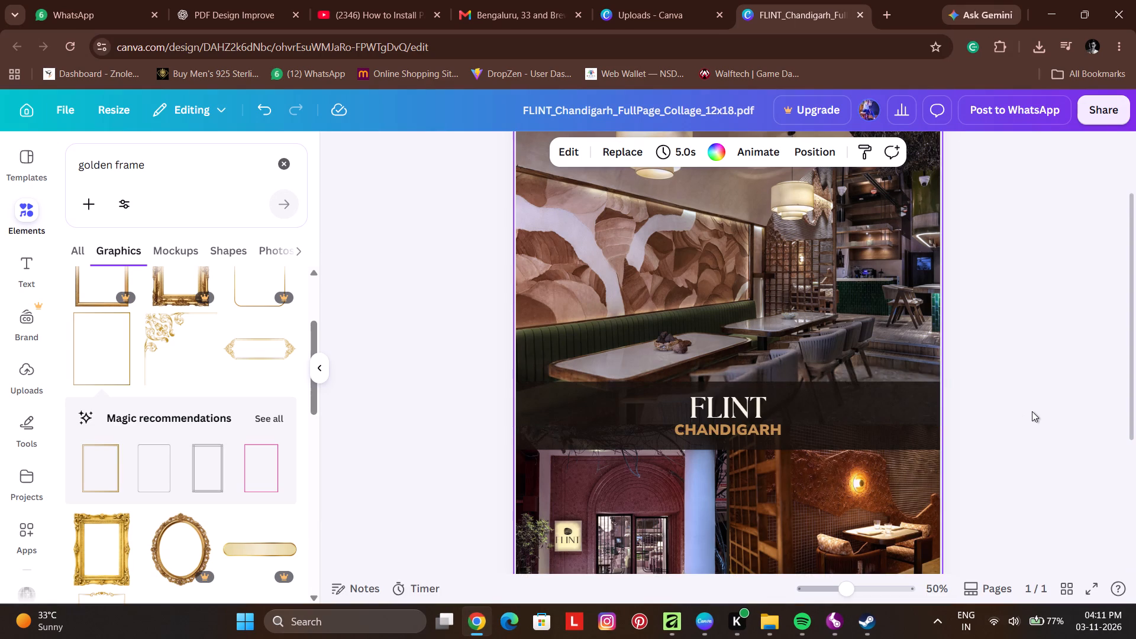
left_click(1035, 404)
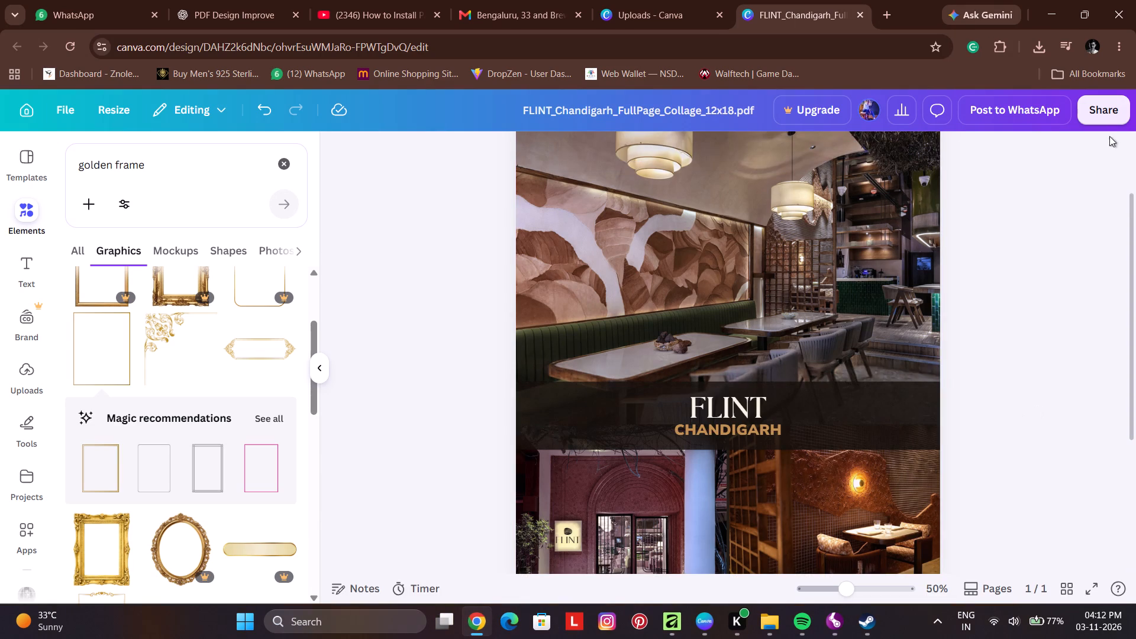
Open the sharing and export options for the FLINT Chandigarh collage.
left_click(1109, 115)
scroll(943, 422, "down", 3)
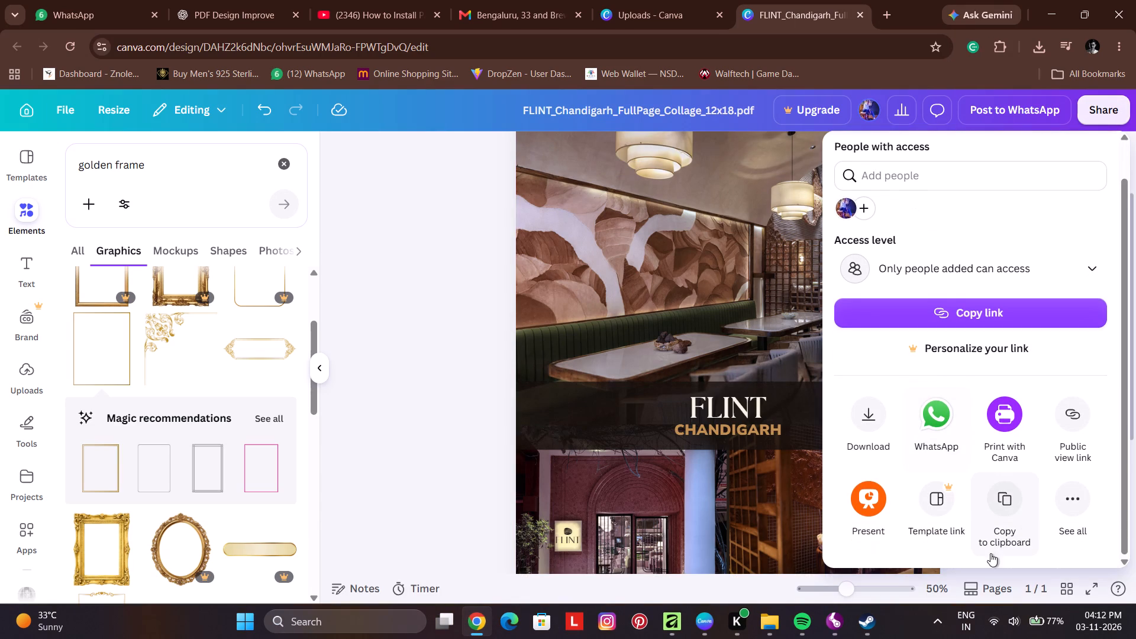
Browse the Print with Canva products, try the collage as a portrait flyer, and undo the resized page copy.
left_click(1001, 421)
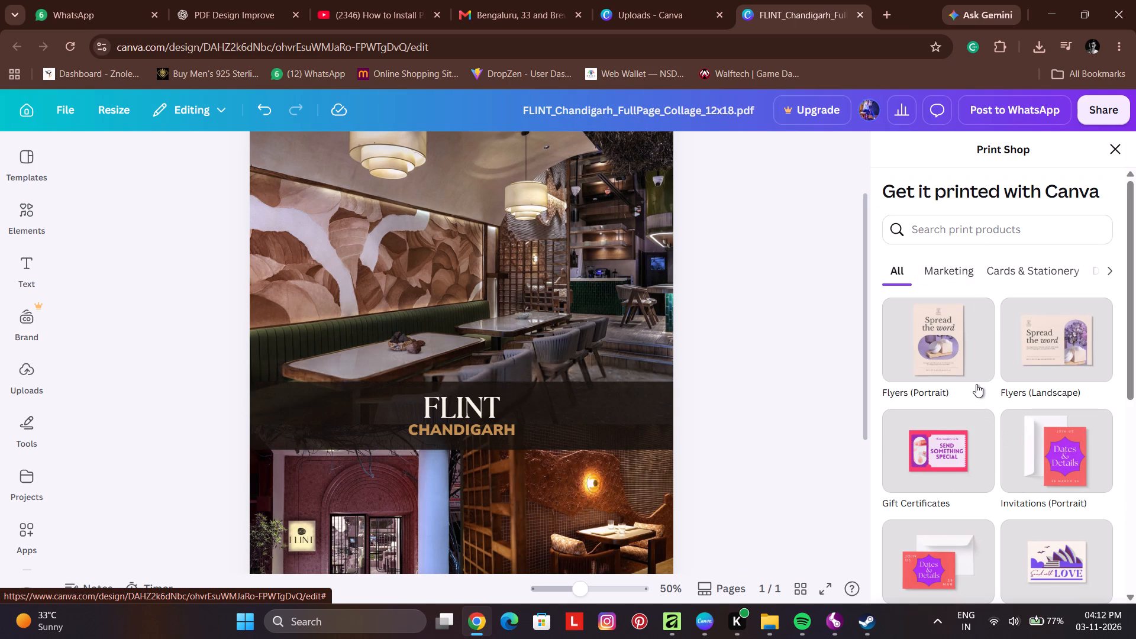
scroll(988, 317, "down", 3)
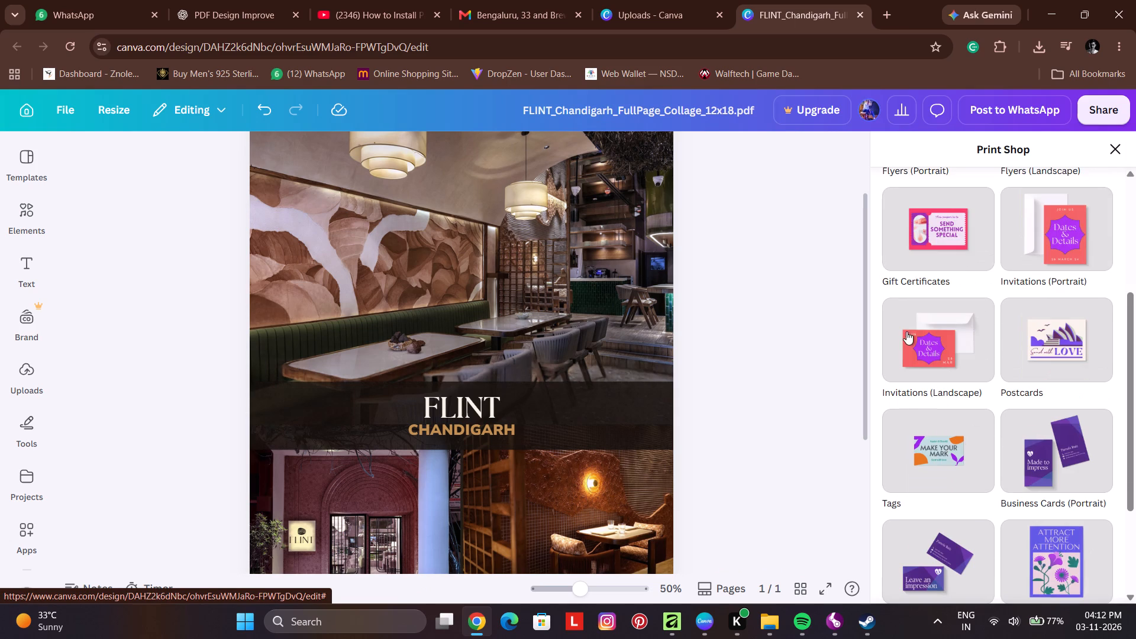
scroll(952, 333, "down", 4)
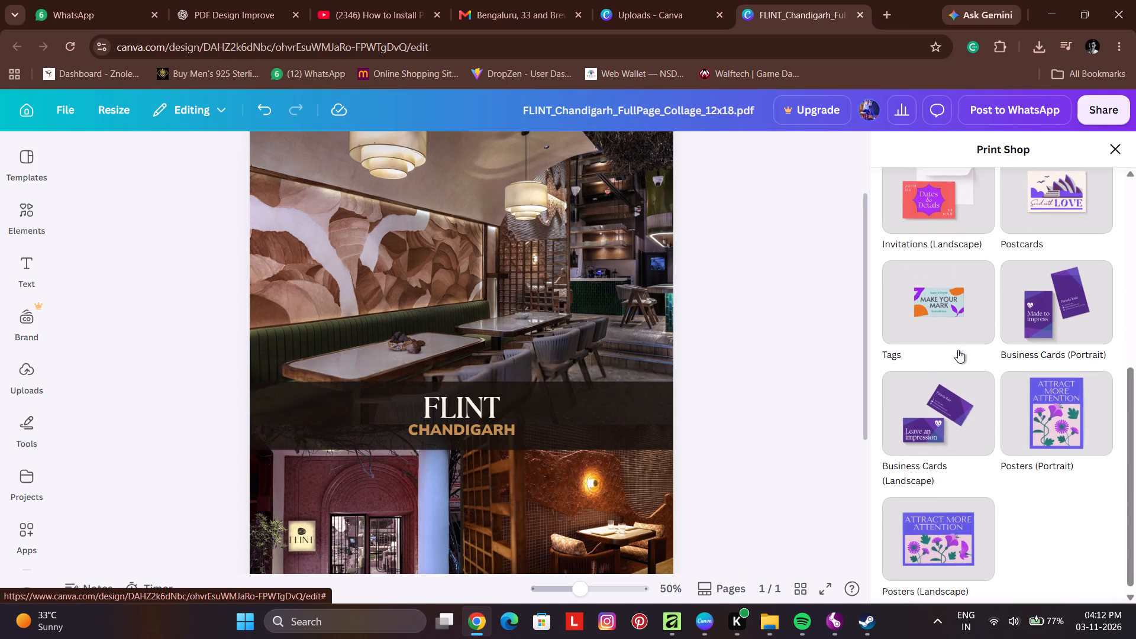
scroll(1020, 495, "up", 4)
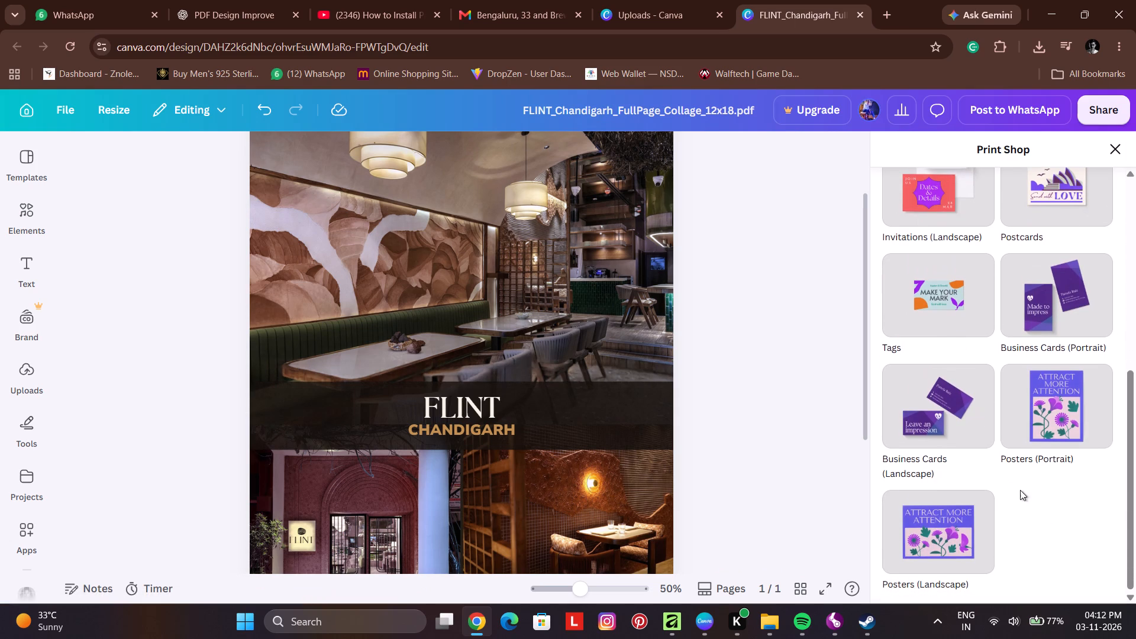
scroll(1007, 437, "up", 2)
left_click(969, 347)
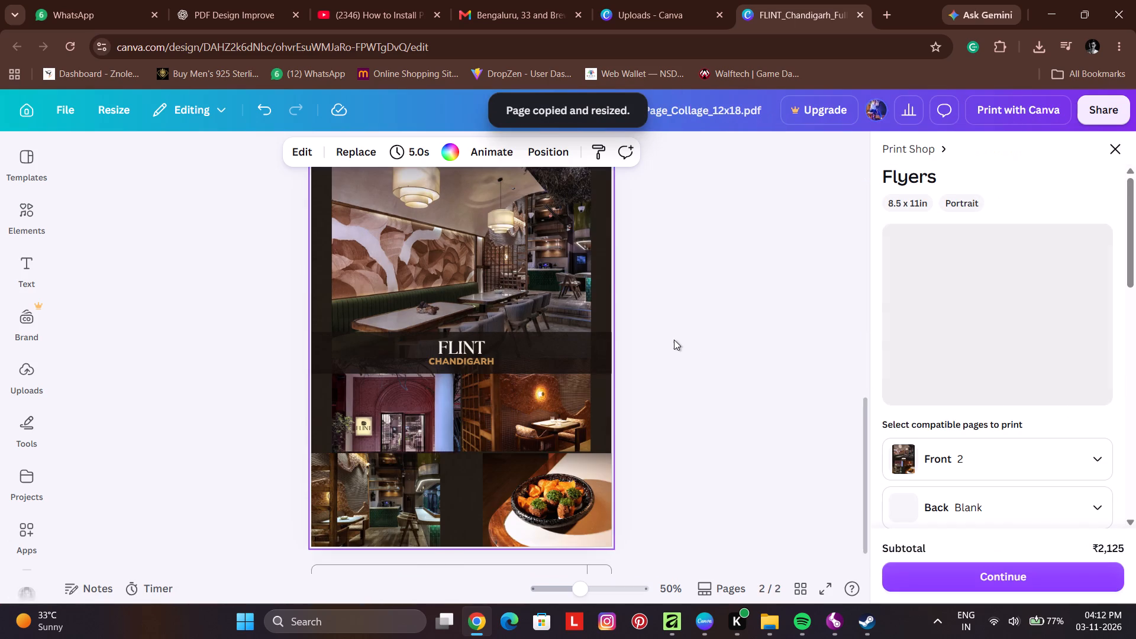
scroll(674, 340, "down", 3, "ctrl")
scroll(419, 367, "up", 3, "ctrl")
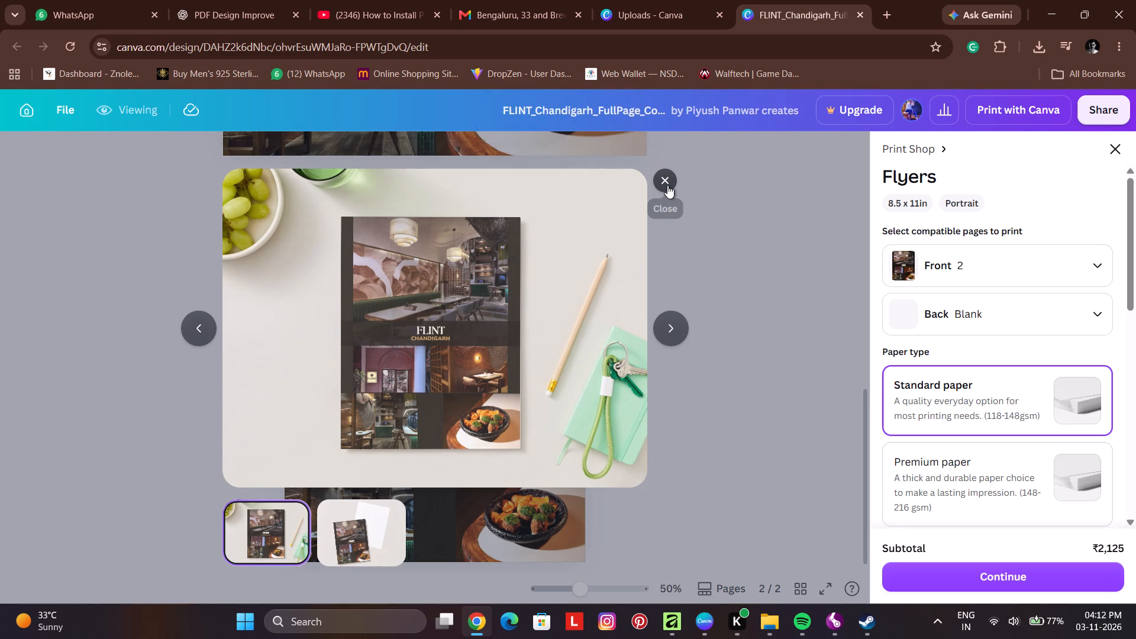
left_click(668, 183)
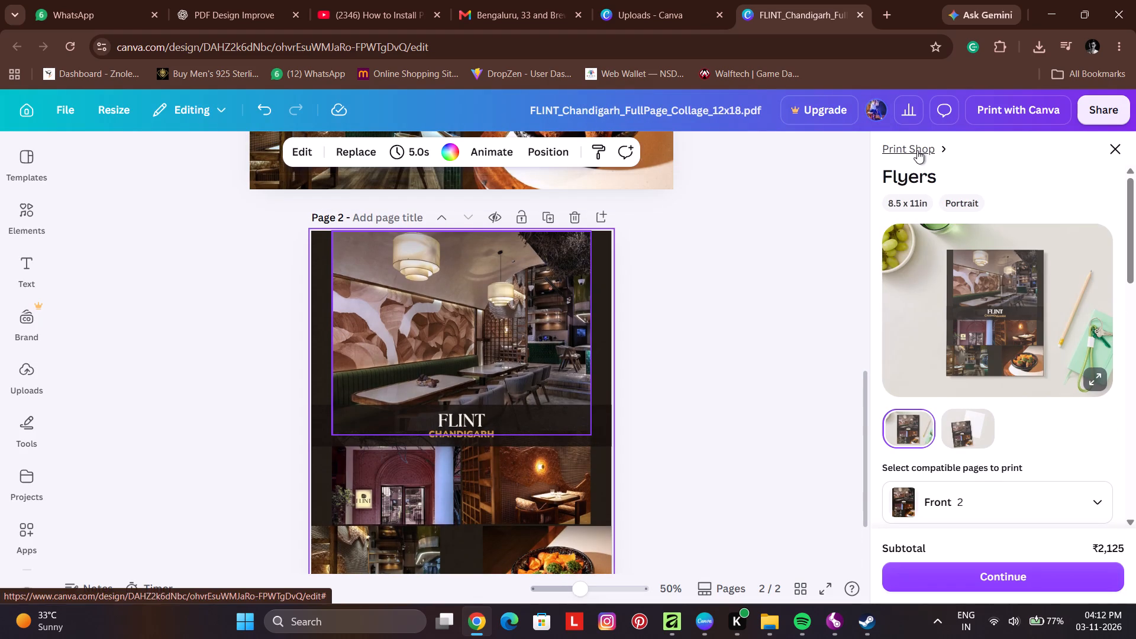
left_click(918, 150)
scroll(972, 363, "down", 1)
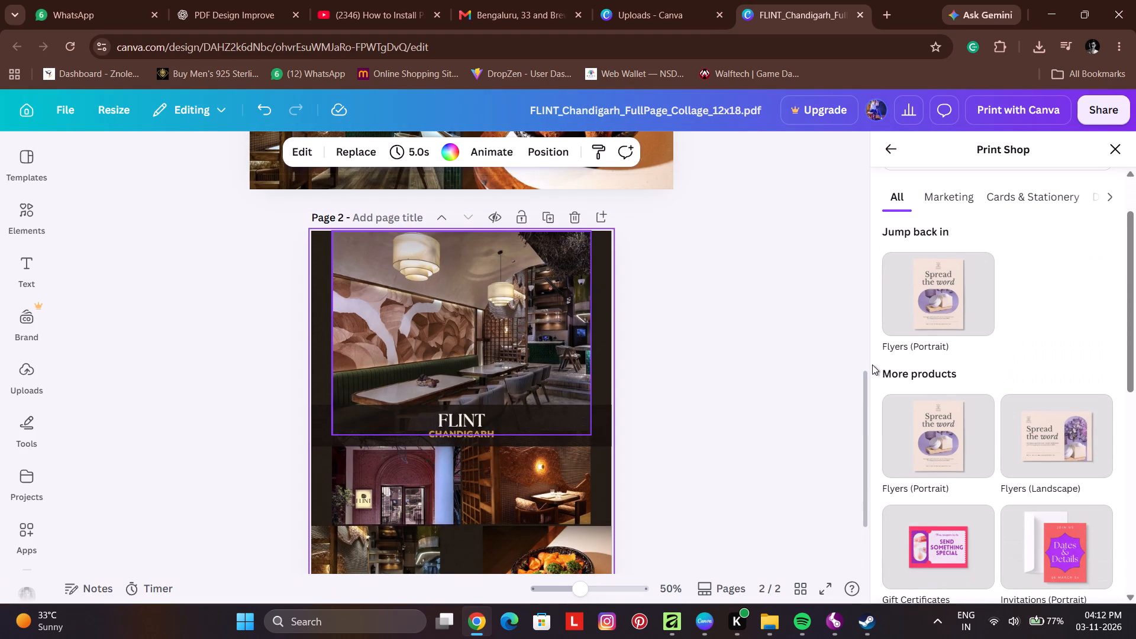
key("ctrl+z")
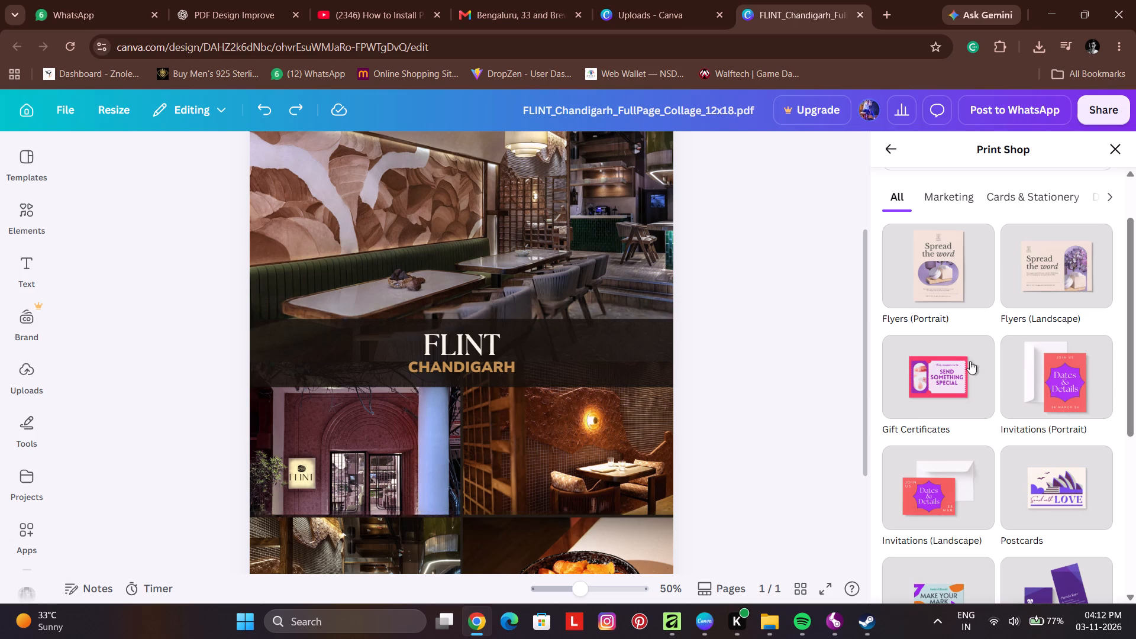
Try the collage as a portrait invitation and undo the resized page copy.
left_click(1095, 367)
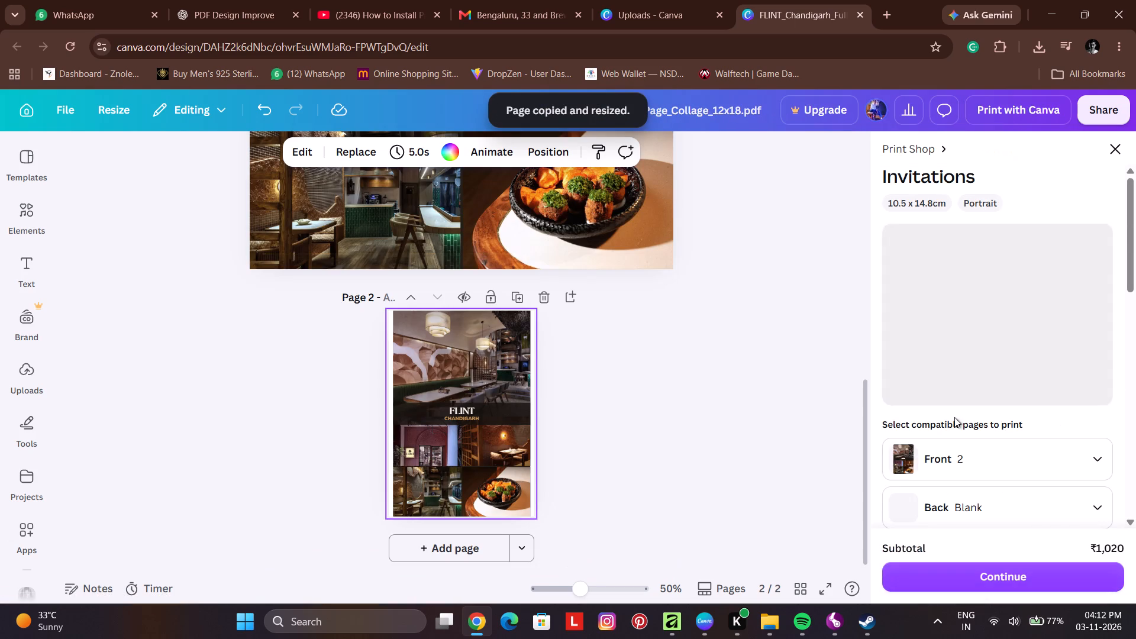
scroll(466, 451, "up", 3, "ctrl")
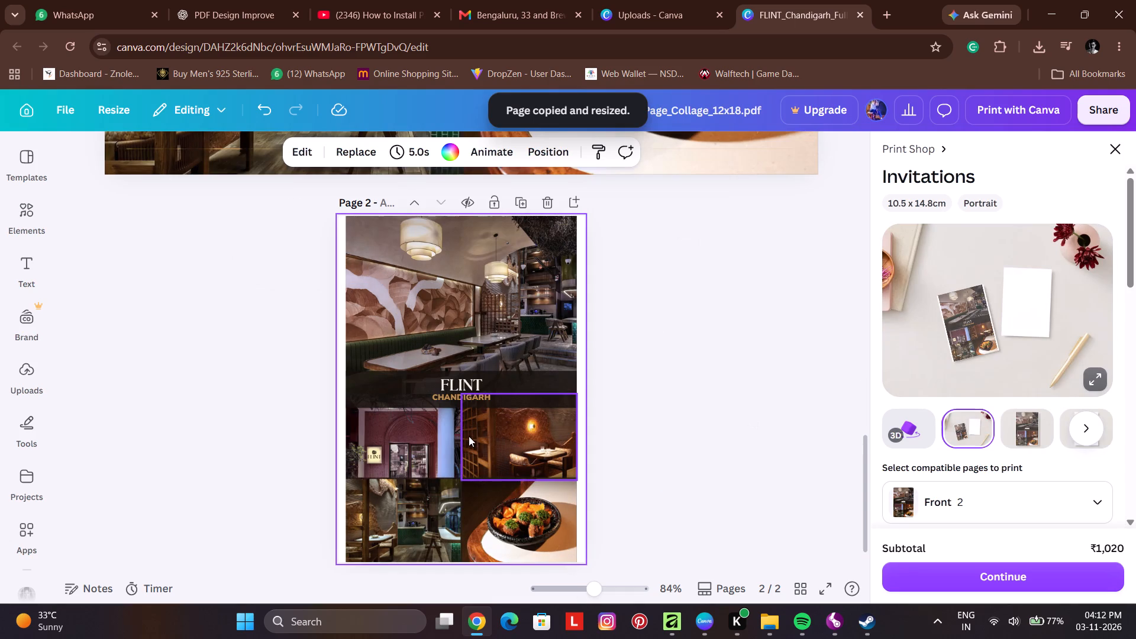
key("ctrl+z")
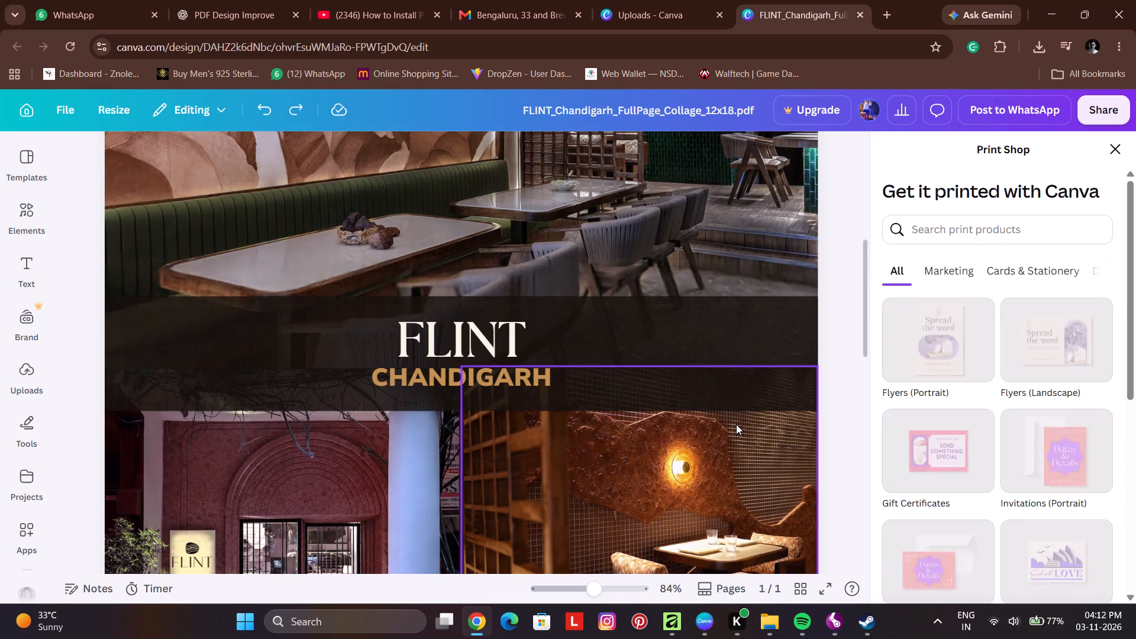
Look through the Print Shop's product categories for a print format that suits the collage.
scroll(940, 385, "down", 1, "ctrl")
scroll(962, 376, "down", 3)
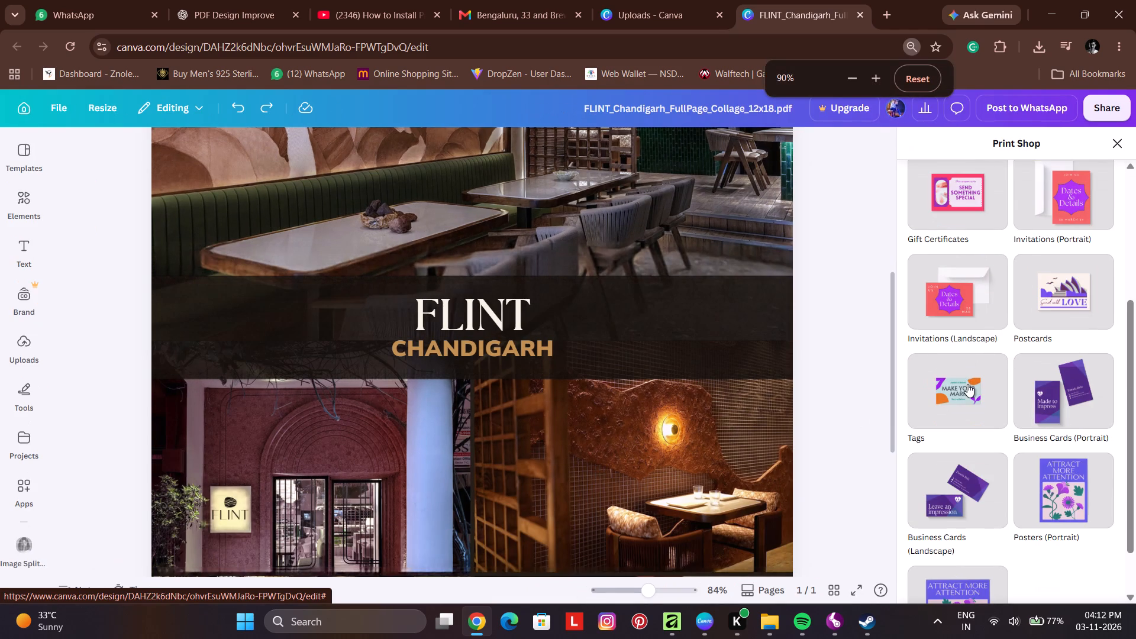
scroll(971, 384, "up", 1, "ctrl")
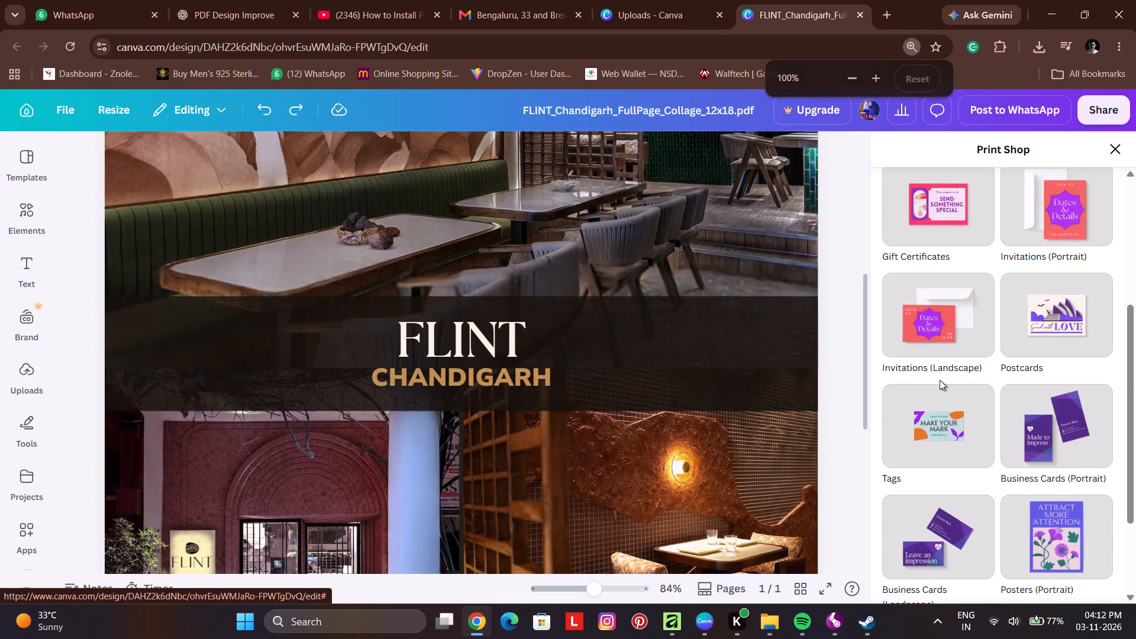
scroll(943, 377, "down", 7)
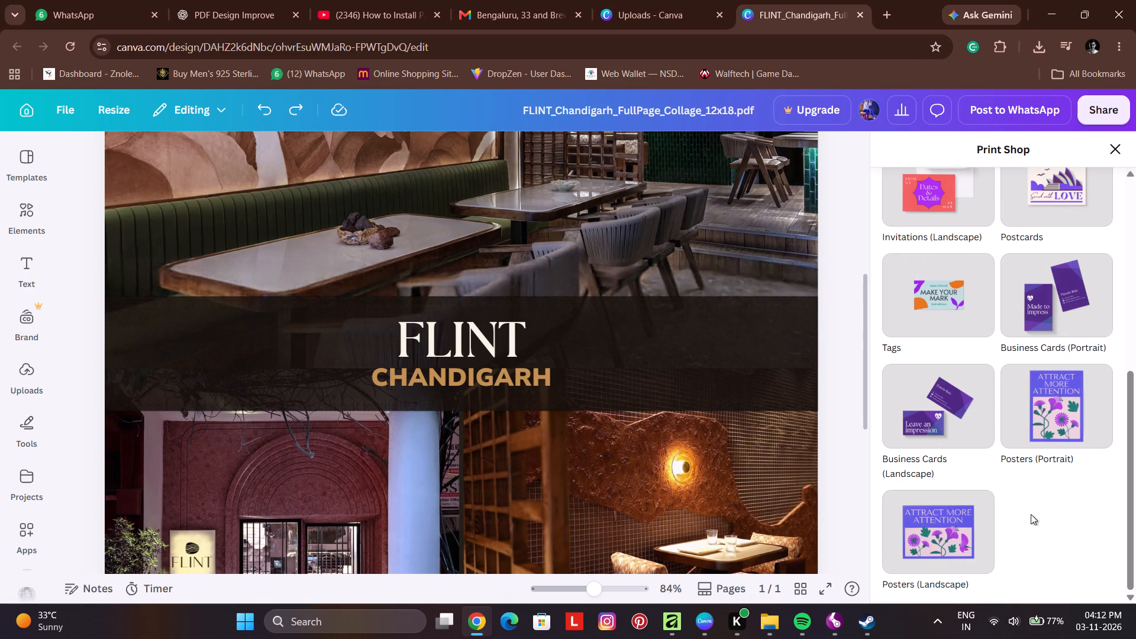
scroll(1034, 504, "up", 11)
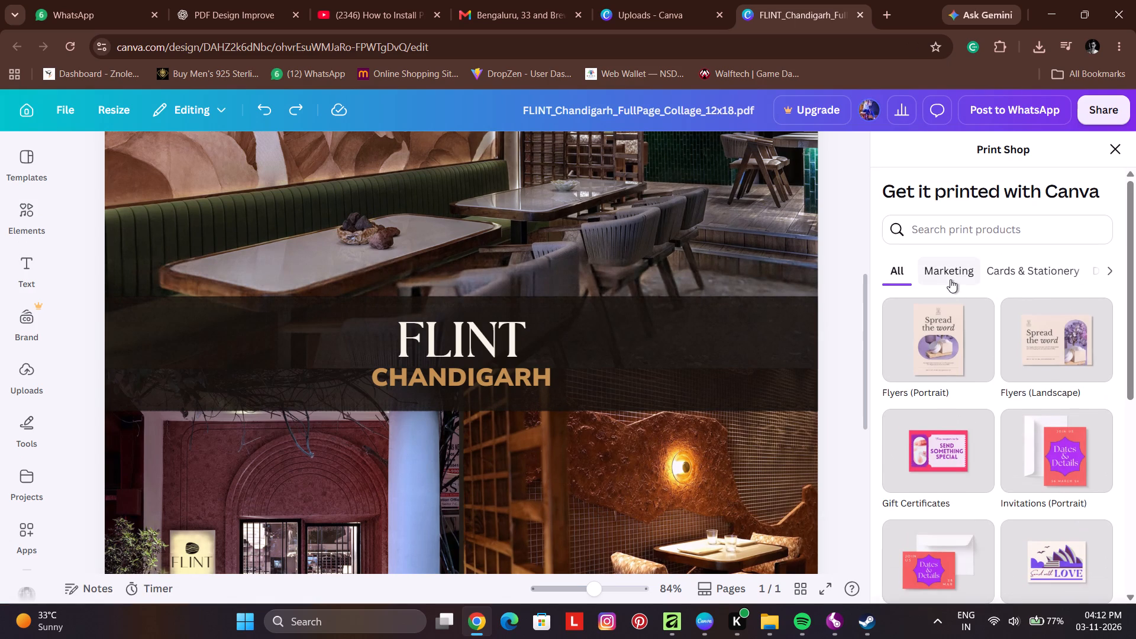
left_click(950, 279)
left_click(1014, 277)
left_click(1083, 280)
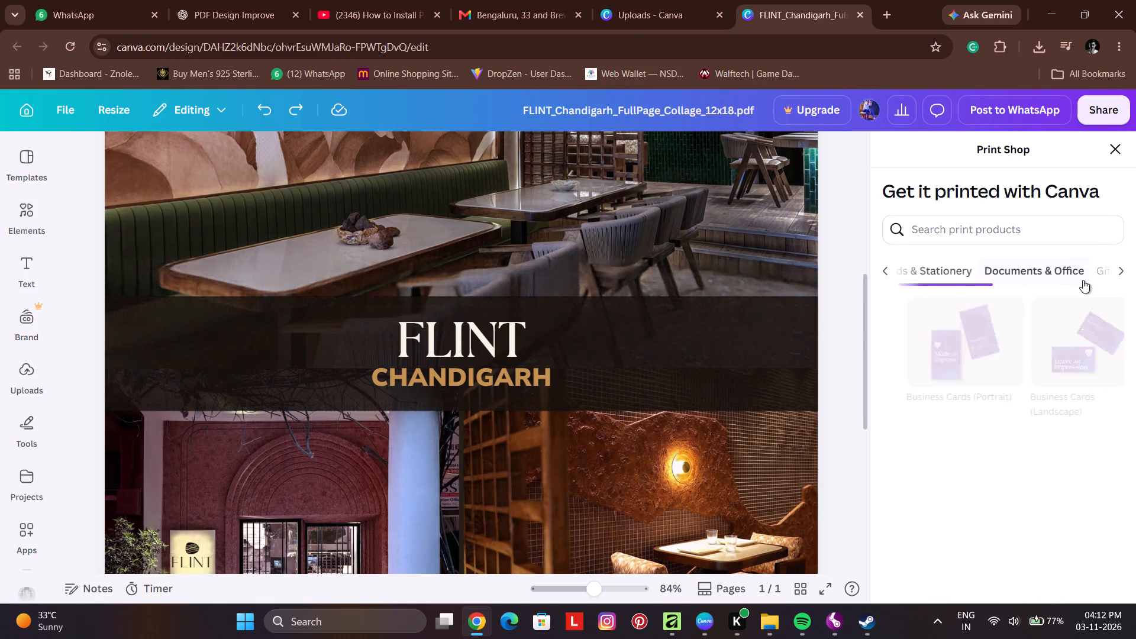
left_click(1116, 274)
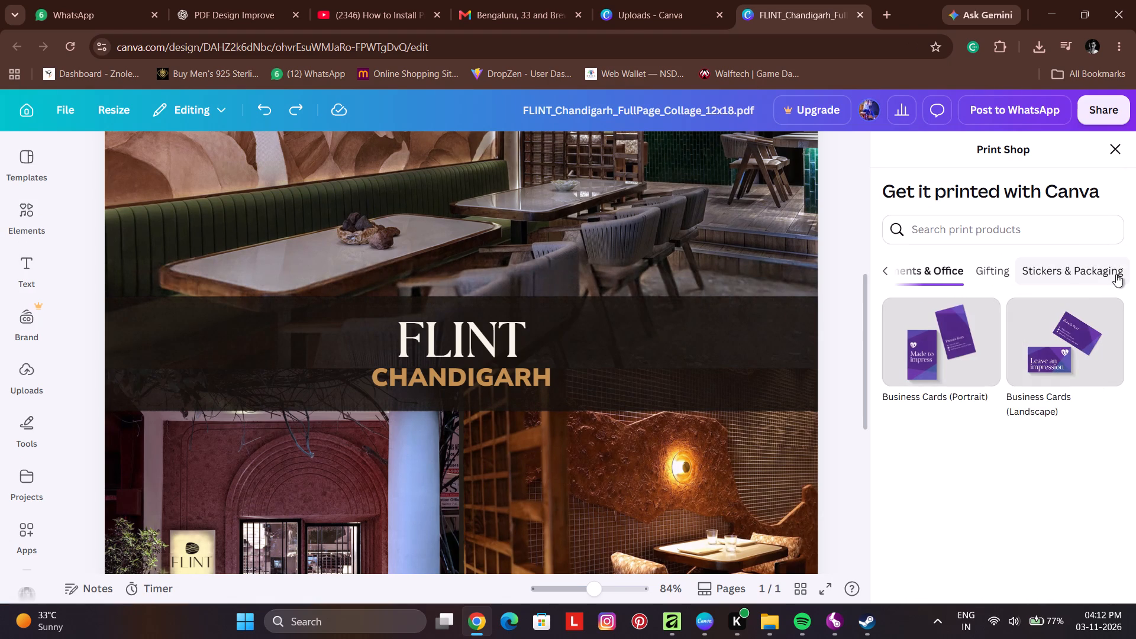
left_click(1116, 274)
left_click(986, 267)
left_click(953, 272)
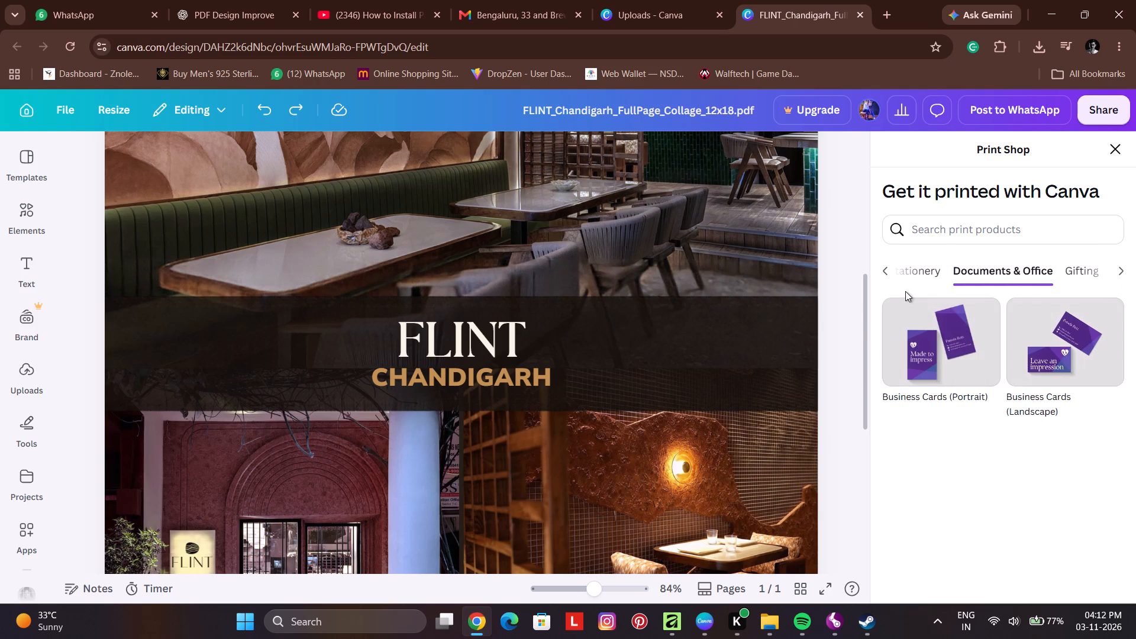
left_click(879, 282)
left_click(880, 281)
left_click(883, 276)
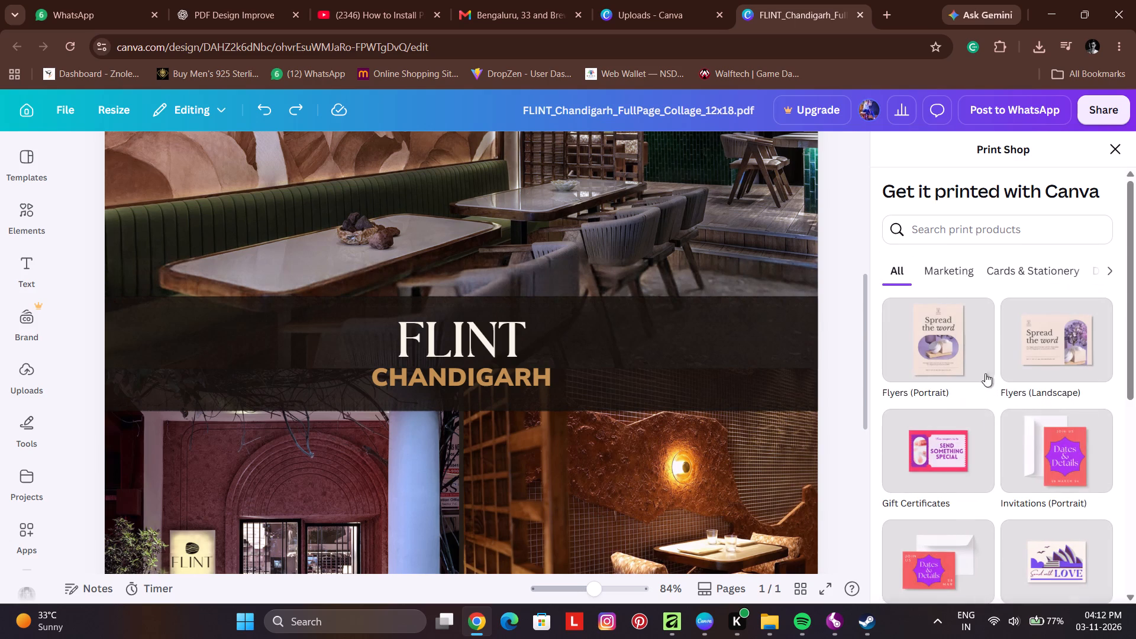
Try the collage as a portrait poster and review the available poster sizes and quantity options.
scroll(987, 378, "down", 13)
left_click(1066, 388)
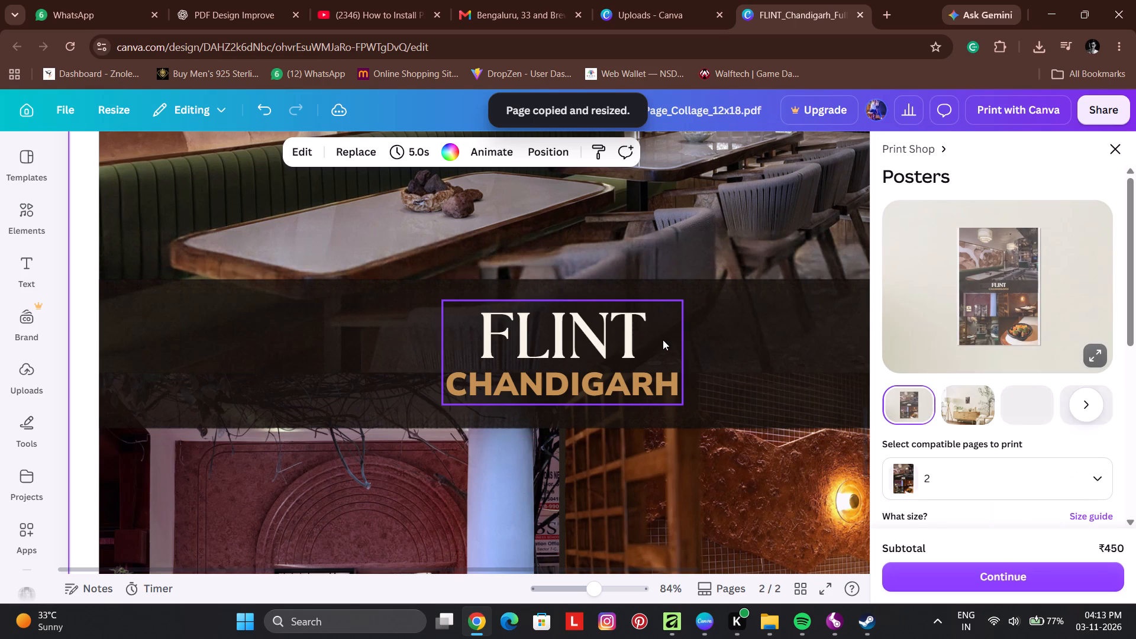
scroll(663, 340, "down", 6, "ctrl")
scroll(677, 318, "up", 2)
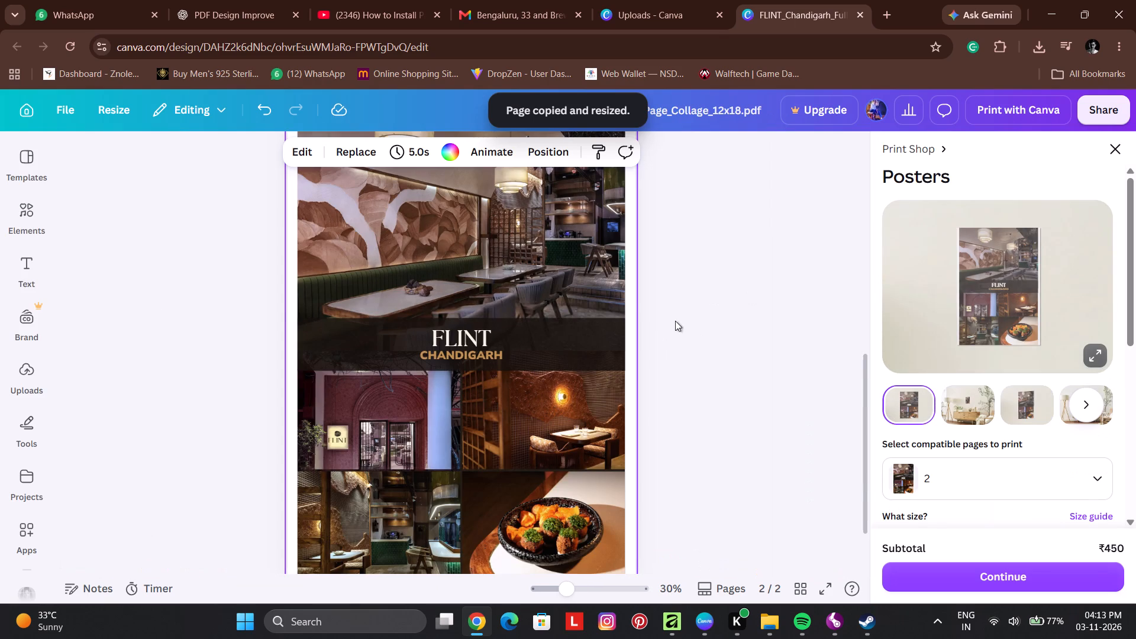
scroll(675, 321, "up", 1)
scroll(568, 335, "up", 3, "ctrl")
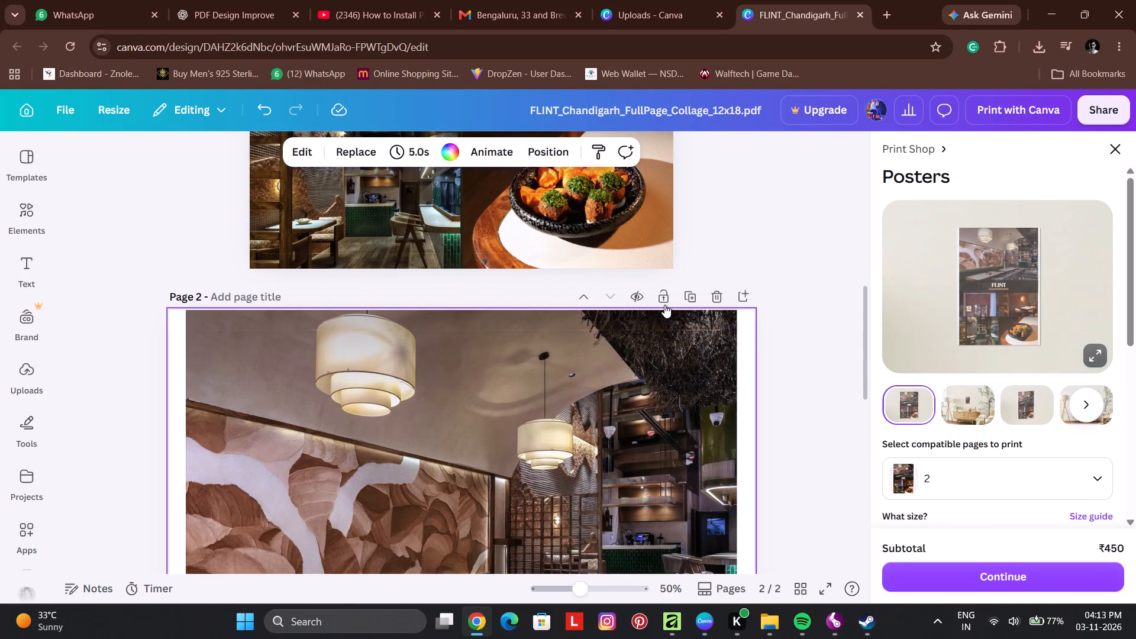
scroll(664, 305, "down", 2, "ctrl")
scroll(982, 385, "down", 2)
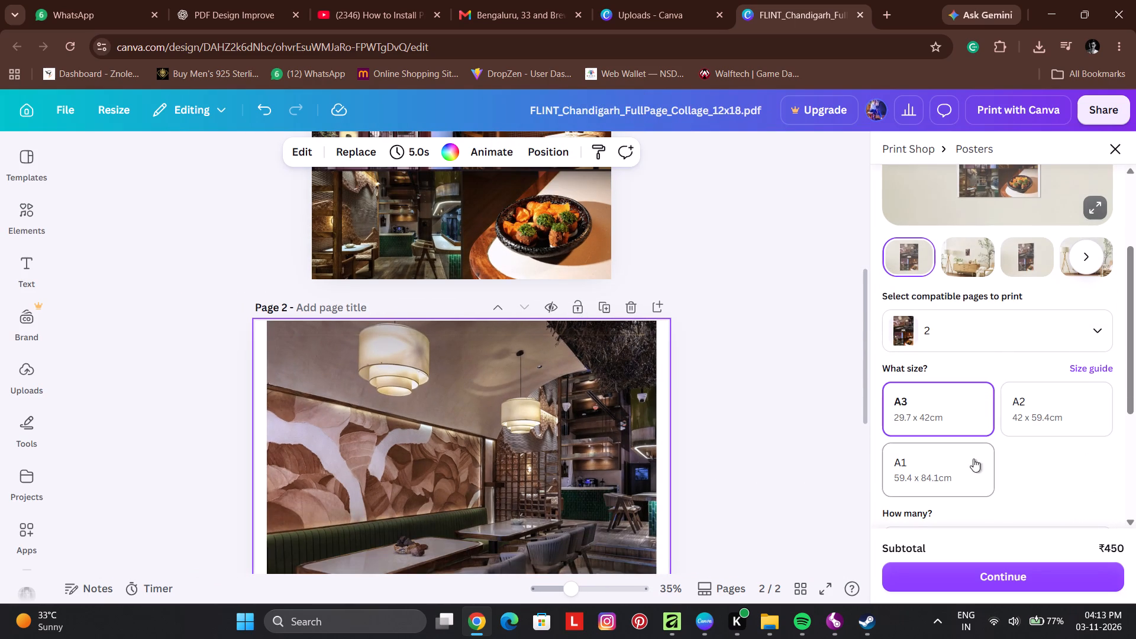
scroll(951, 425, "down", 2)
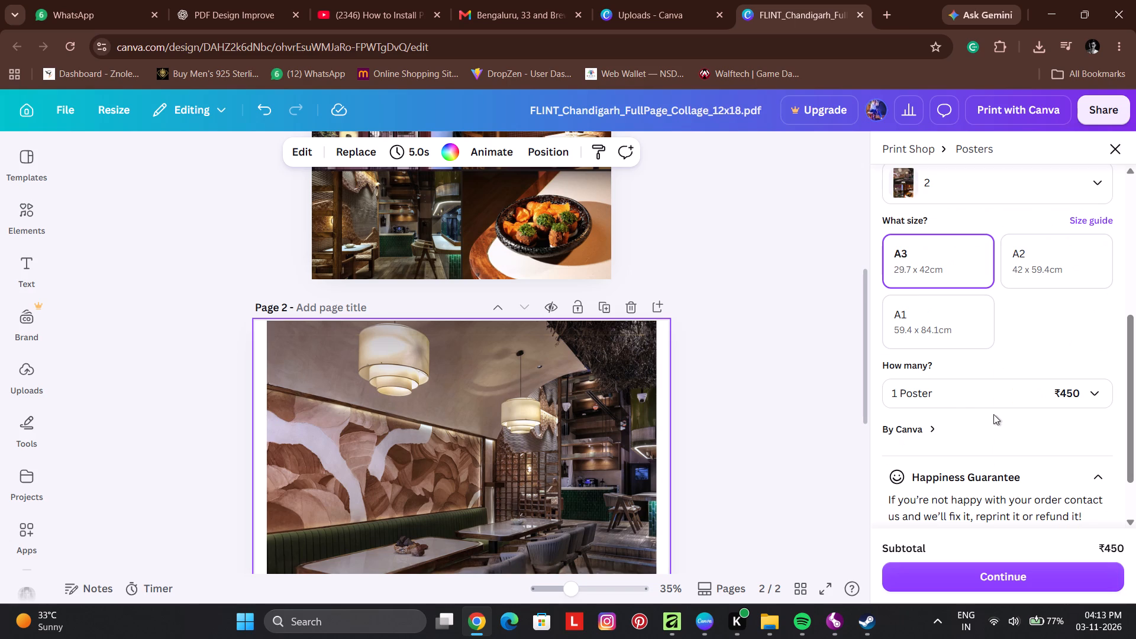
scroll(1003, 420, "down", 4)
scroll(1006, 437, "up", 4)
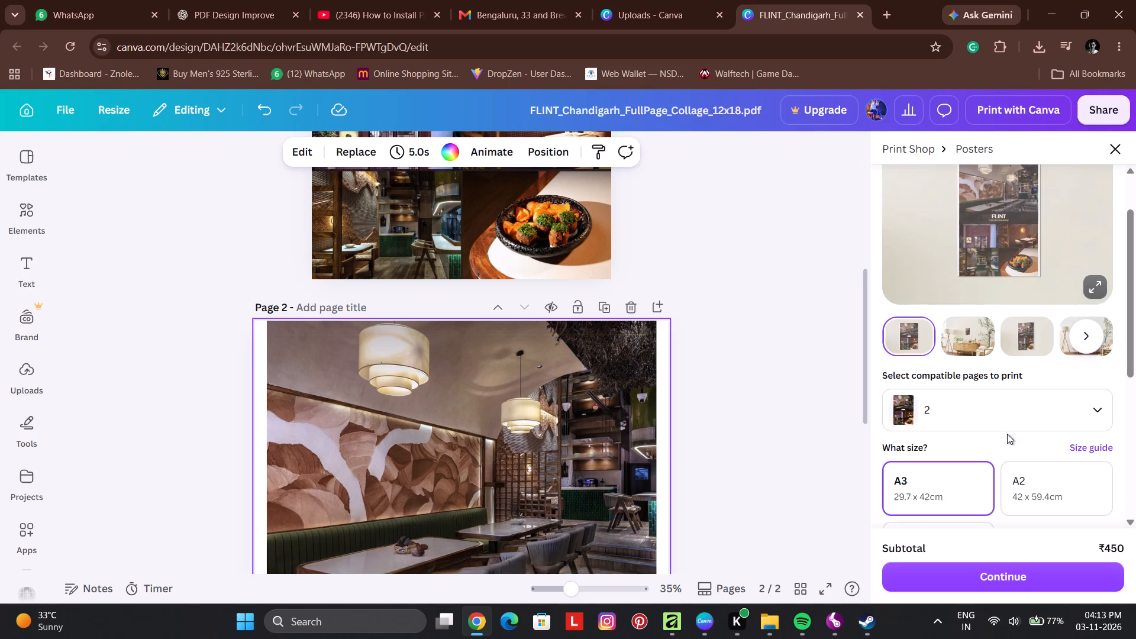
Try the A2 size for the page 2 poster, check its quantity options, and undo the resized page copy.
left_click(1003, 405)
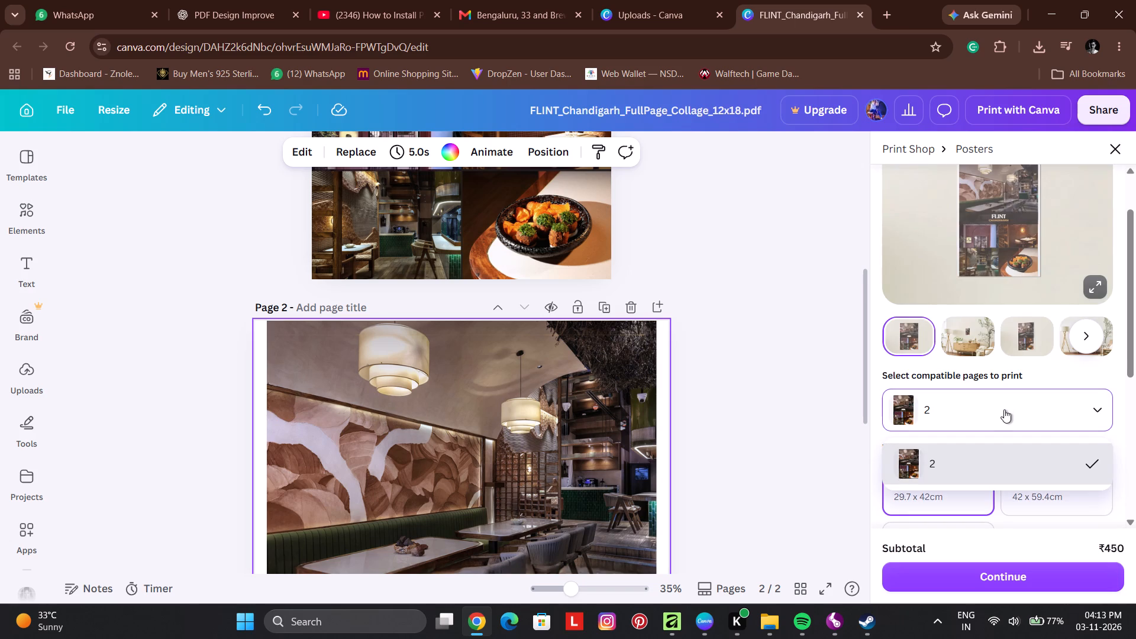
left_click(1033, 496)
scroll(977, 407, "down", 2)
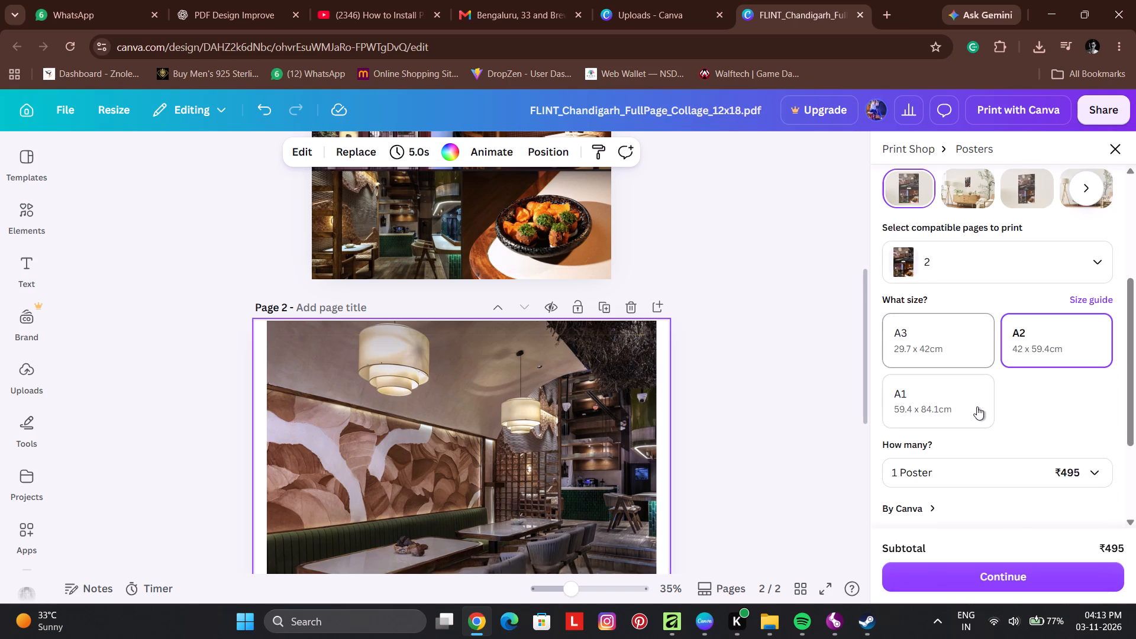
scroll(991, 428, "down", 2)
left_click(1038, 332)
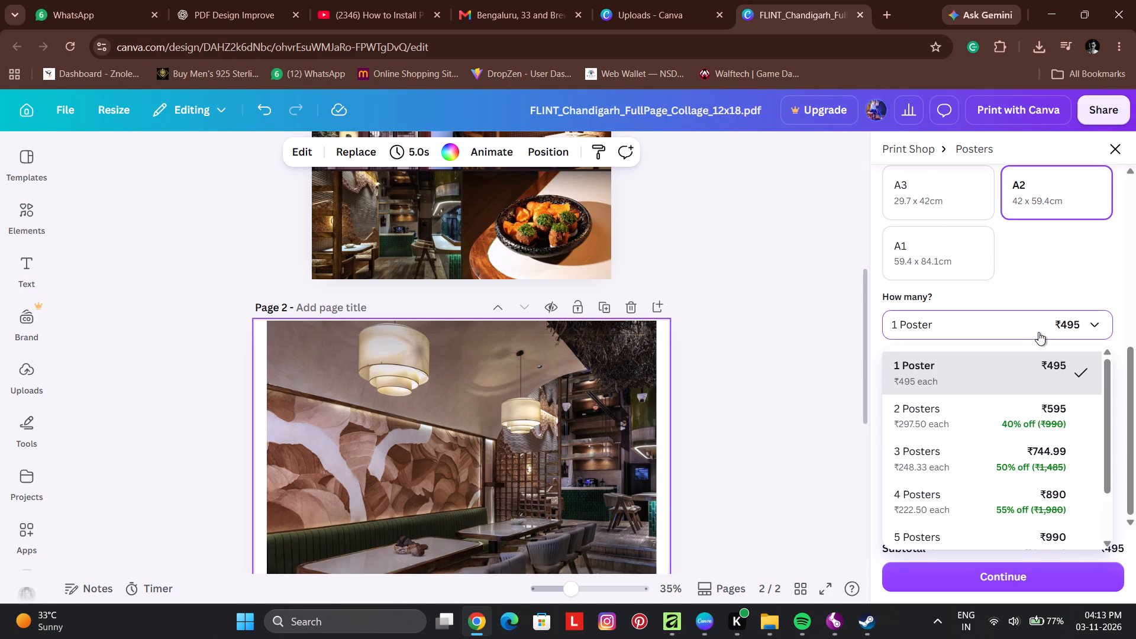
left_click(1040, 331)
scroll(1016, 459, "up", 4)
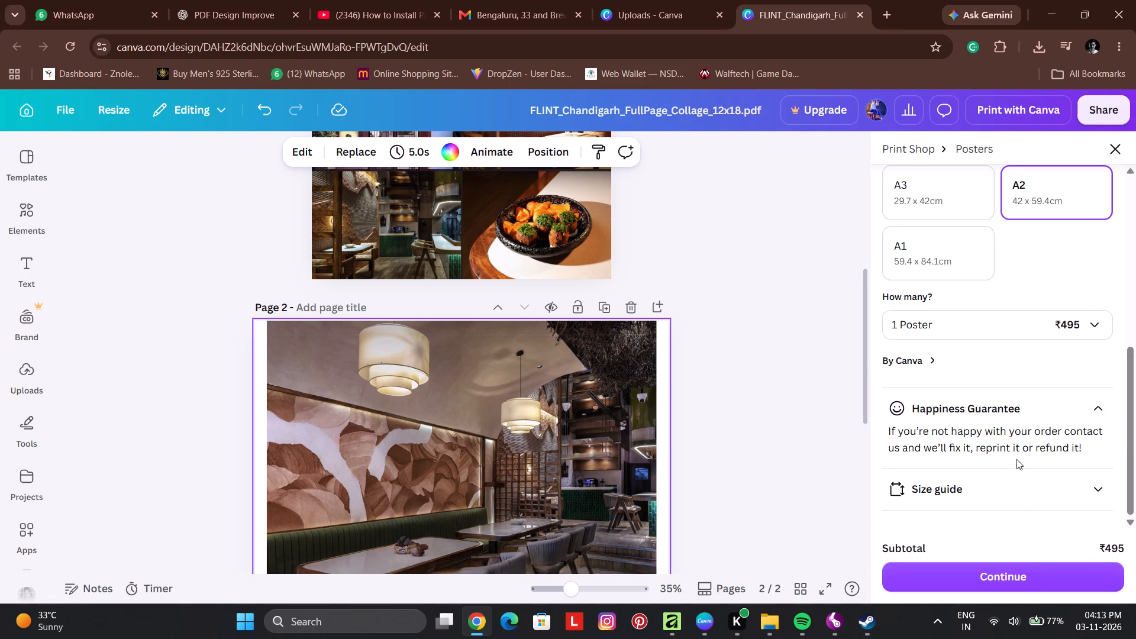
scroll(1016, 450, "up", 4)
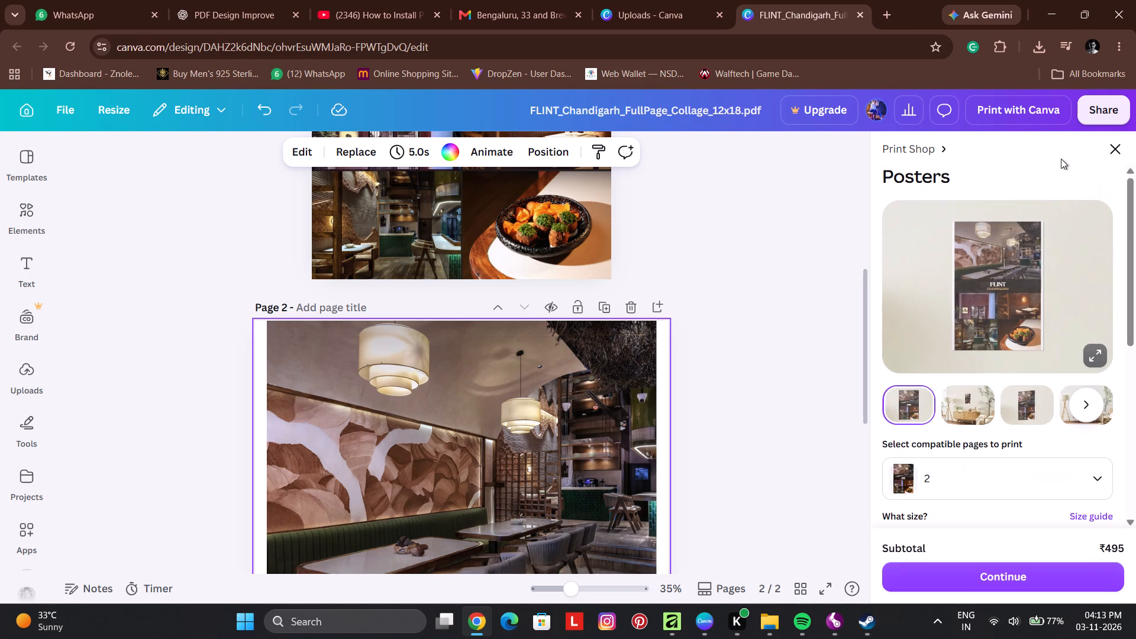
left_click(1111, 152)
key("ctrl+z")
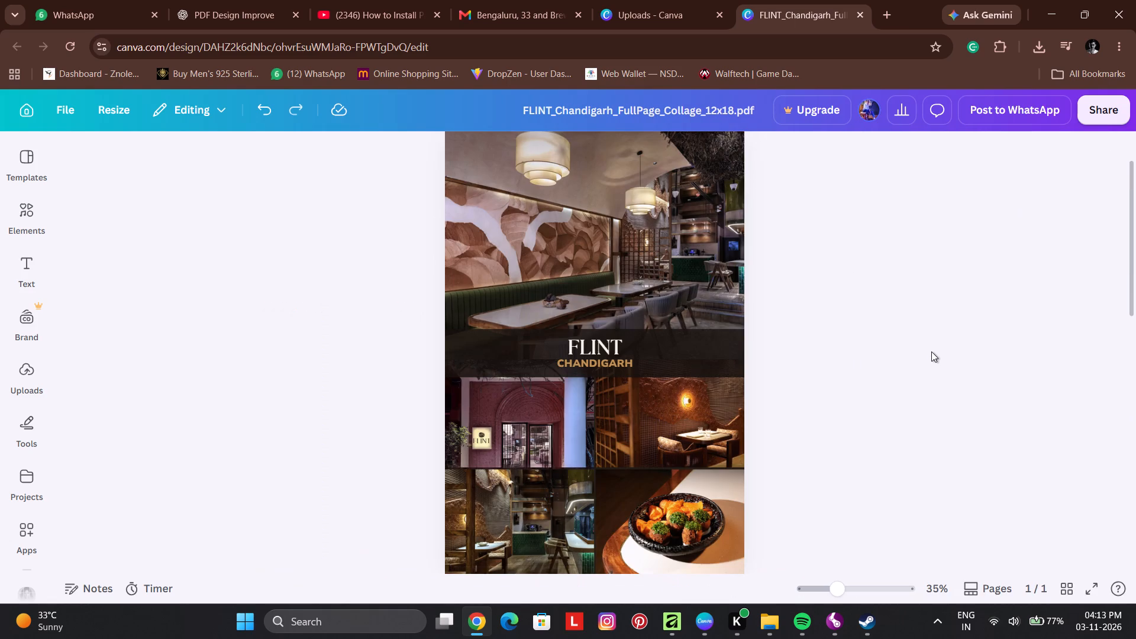
Open the collage's download settings and bring up the available file types.
scroll(863, 353, "down", 1, "ctrl")
left_click(936, 306)
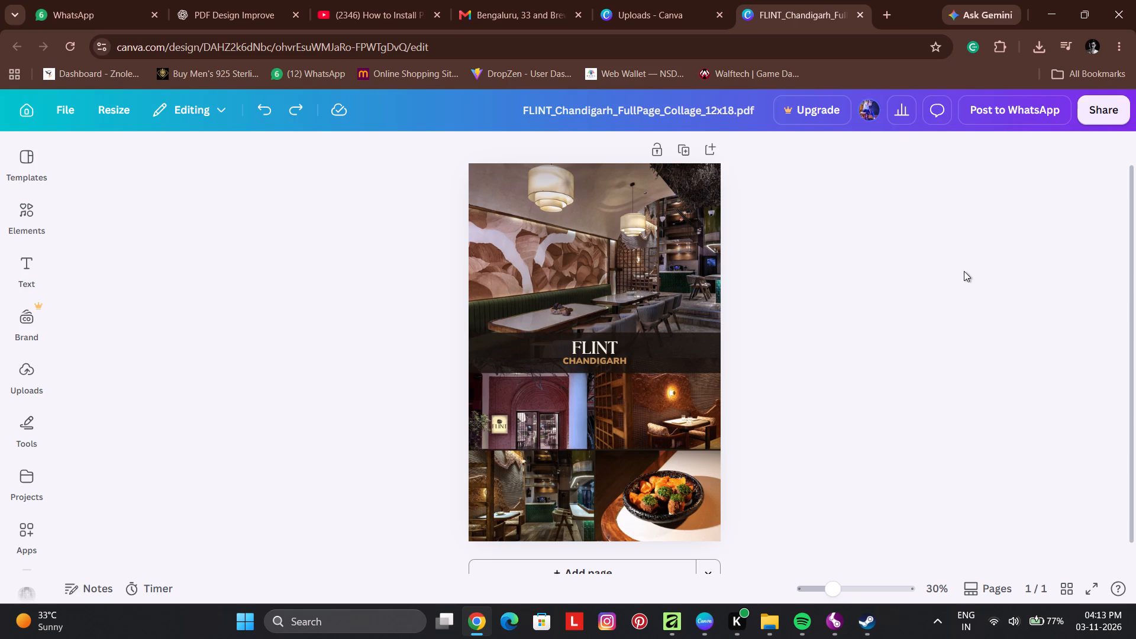
left_click(1098, 121)
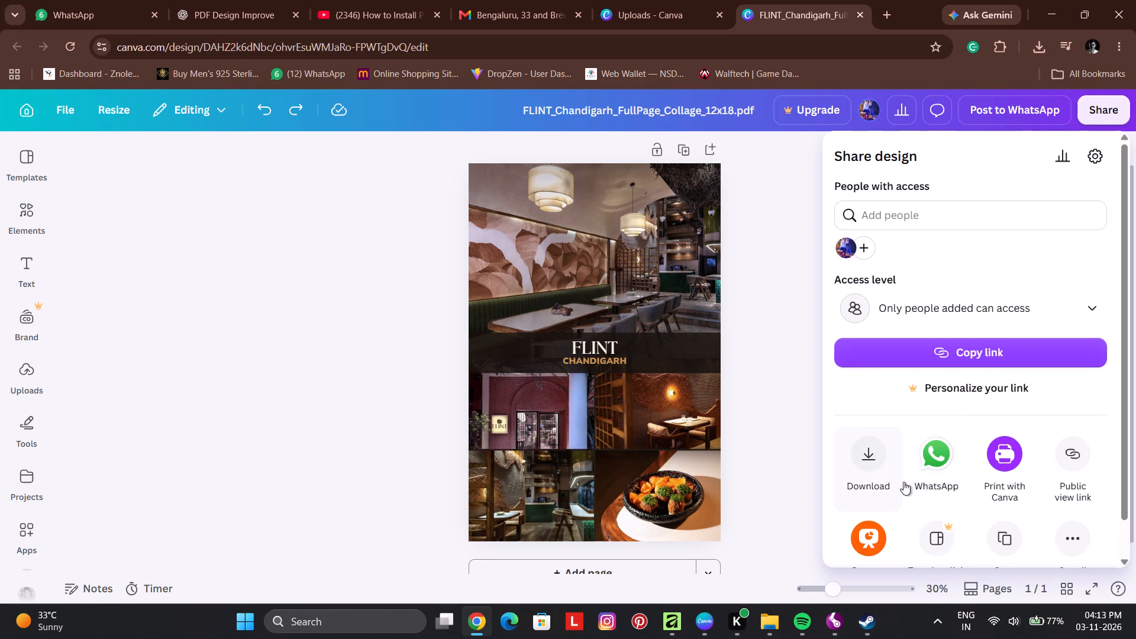
scroll(902, 463, "down", 3)
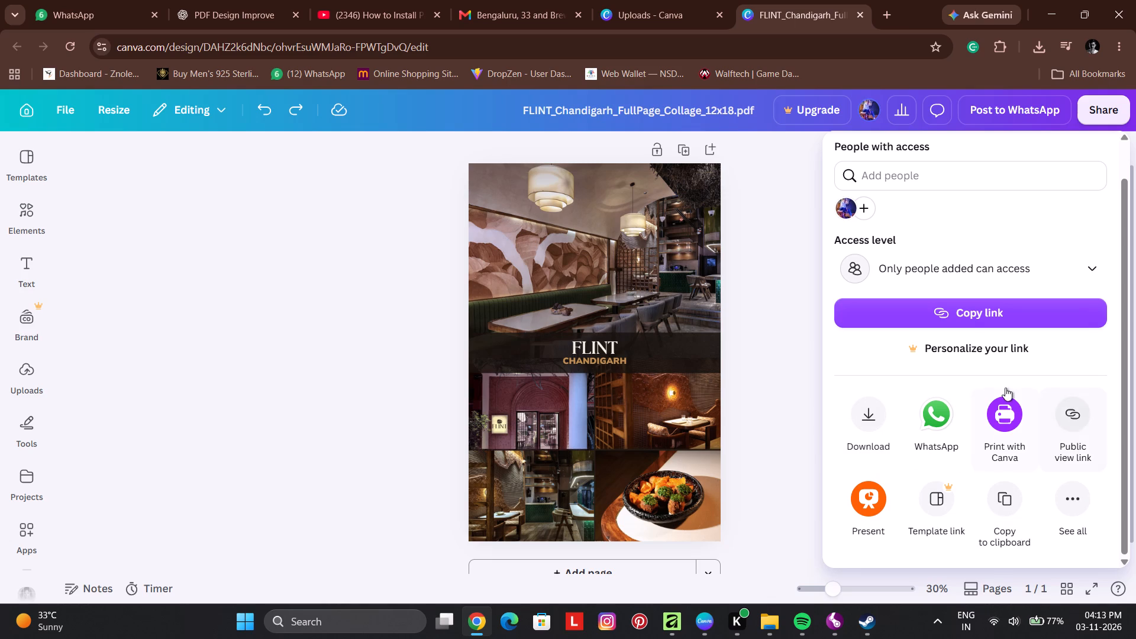
left_click(855, 421)
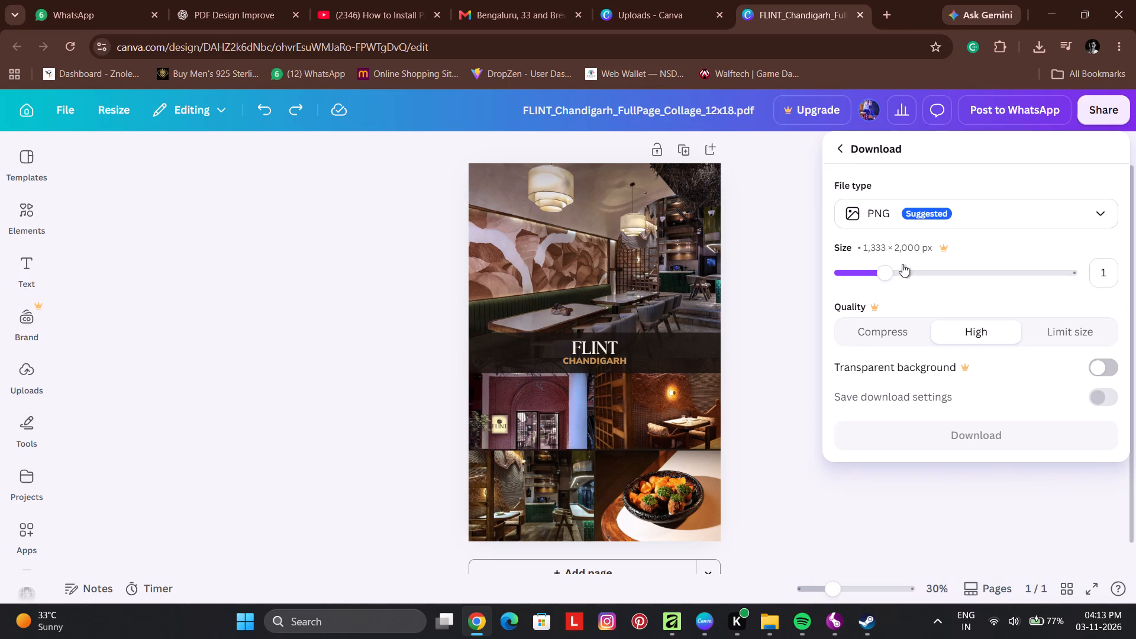
left_click(937, 220)
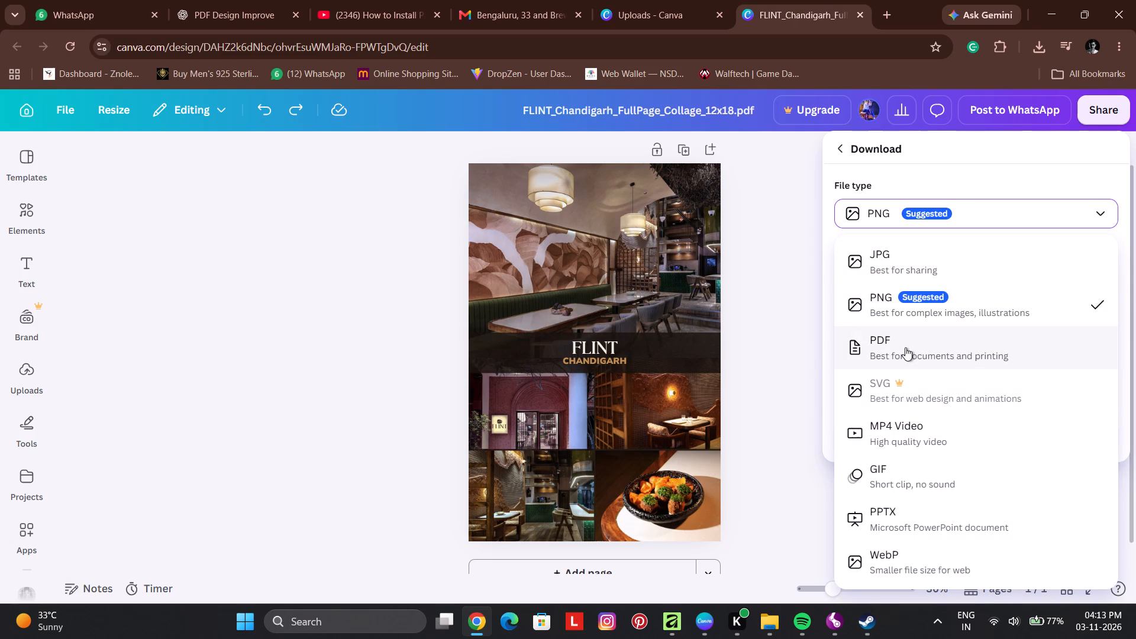
Download the collage as a PDF and save it to New Volume (D:) as FLINT_Chandigarh_FullPage_Collage_12x18.pdf.
left_click(908, 344)
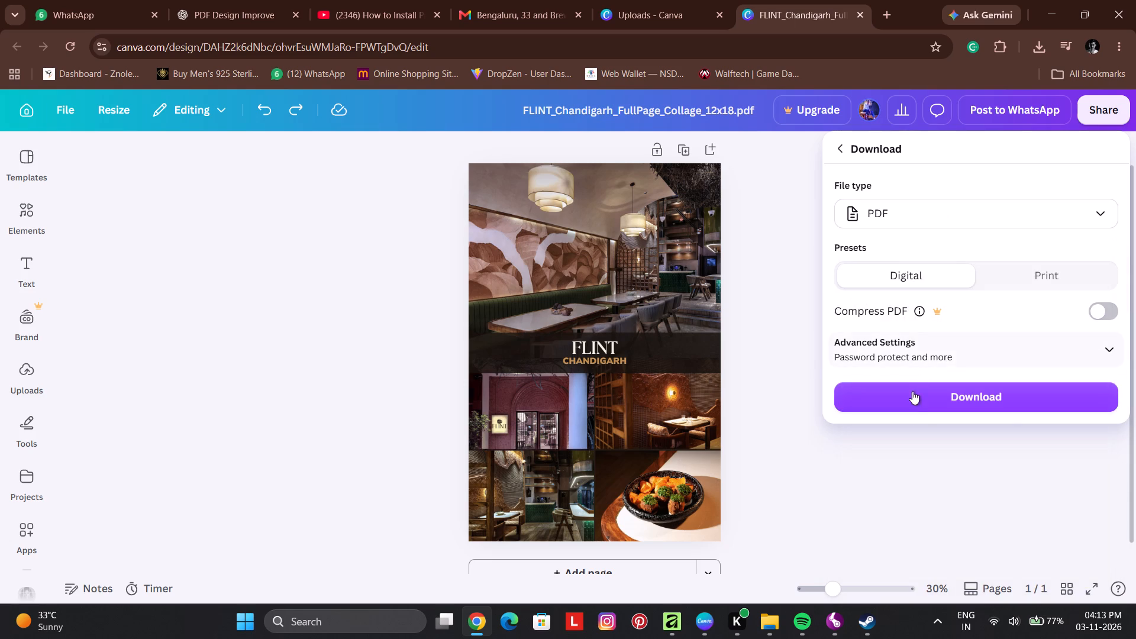
left_click(935, 397)
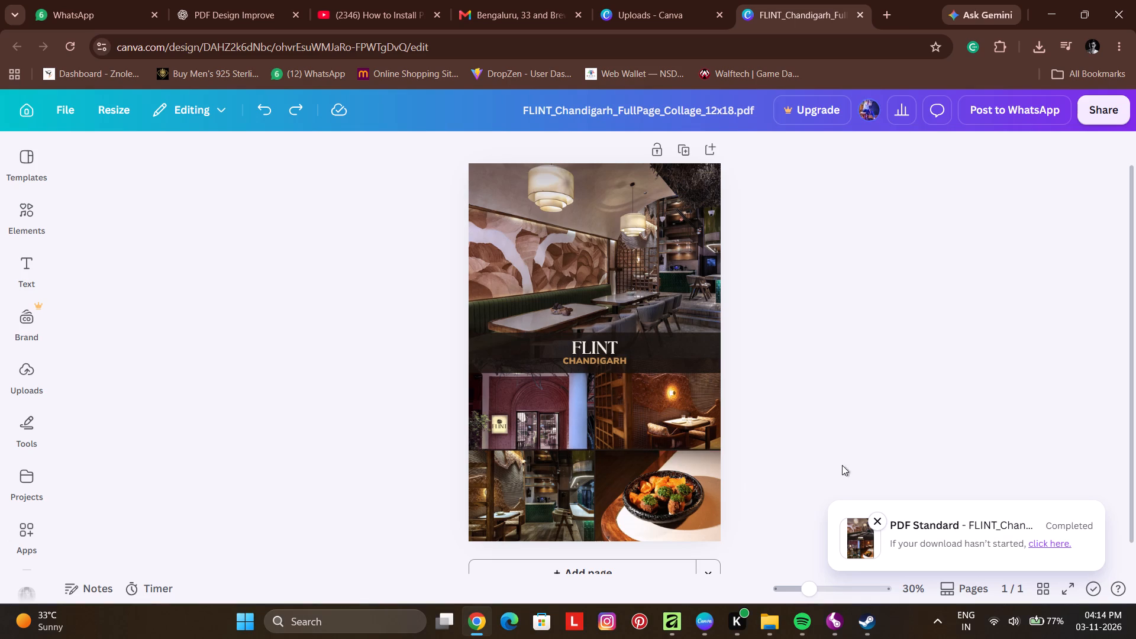
scroll(356, 372, "down", 2)
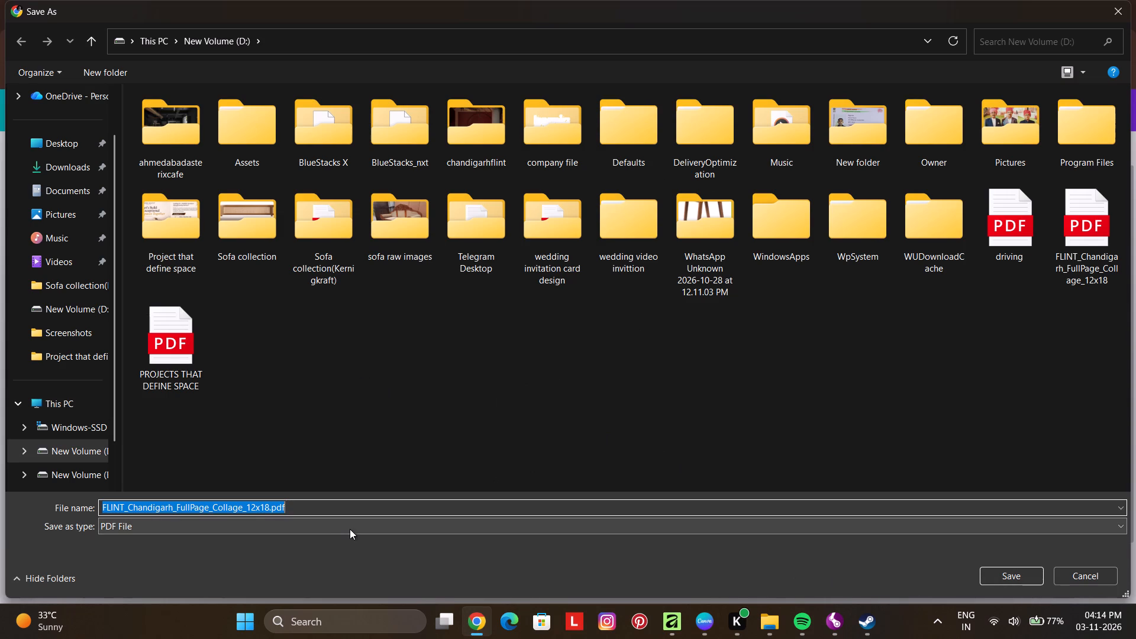
left_click(993, 576)
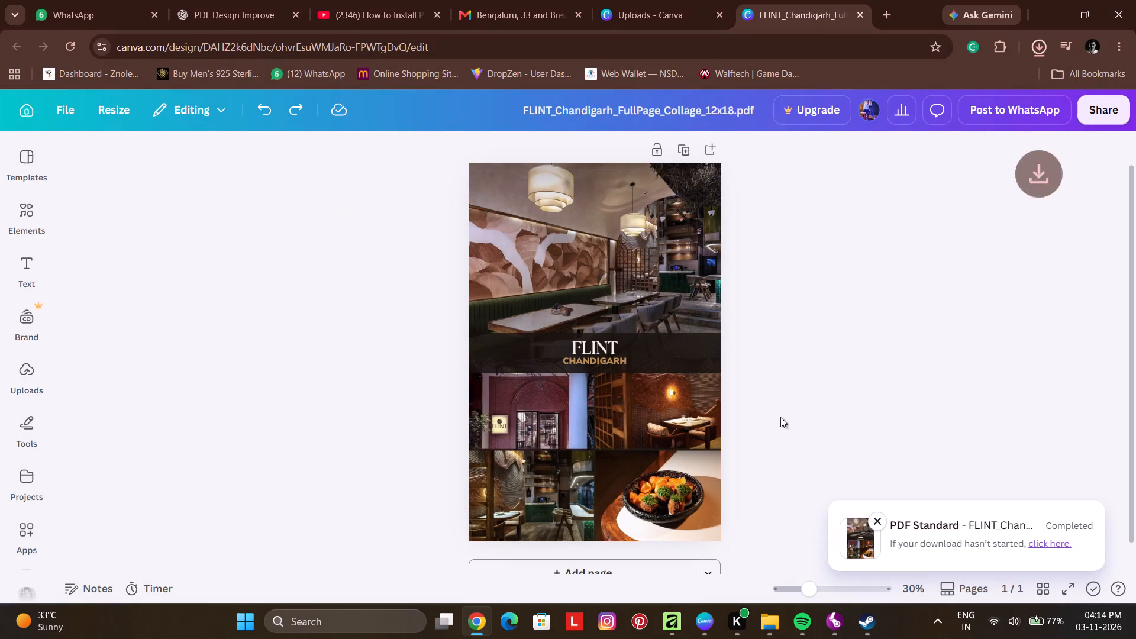
Locate the newly downloaded collage PDF in its folder and open it for viewing.
left_click(1041, 49)
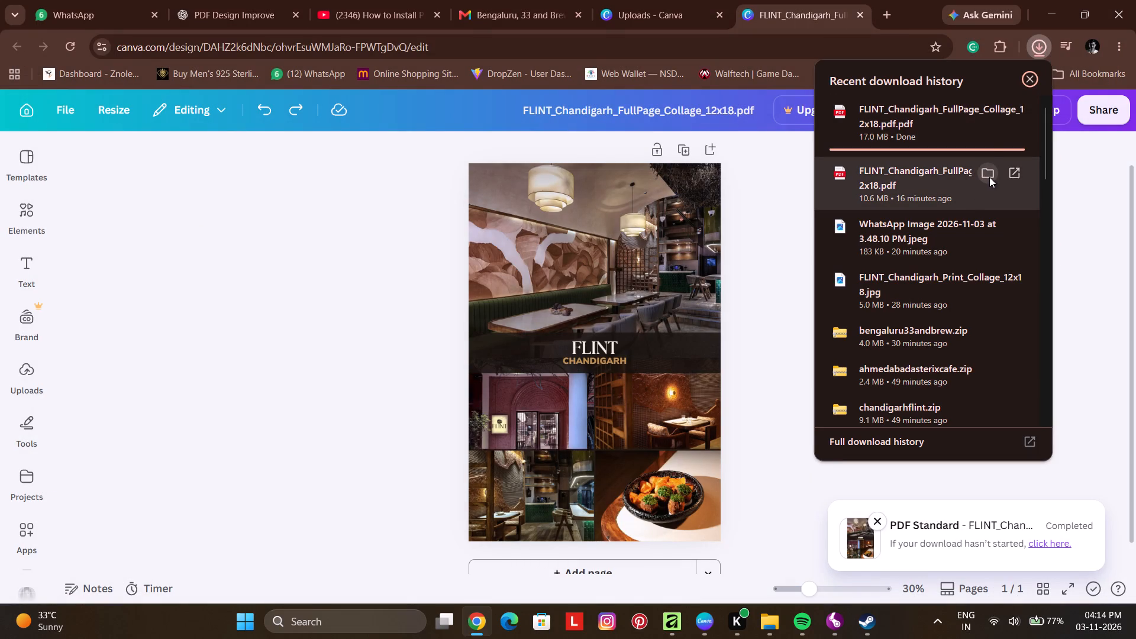
left_click(989, 110)
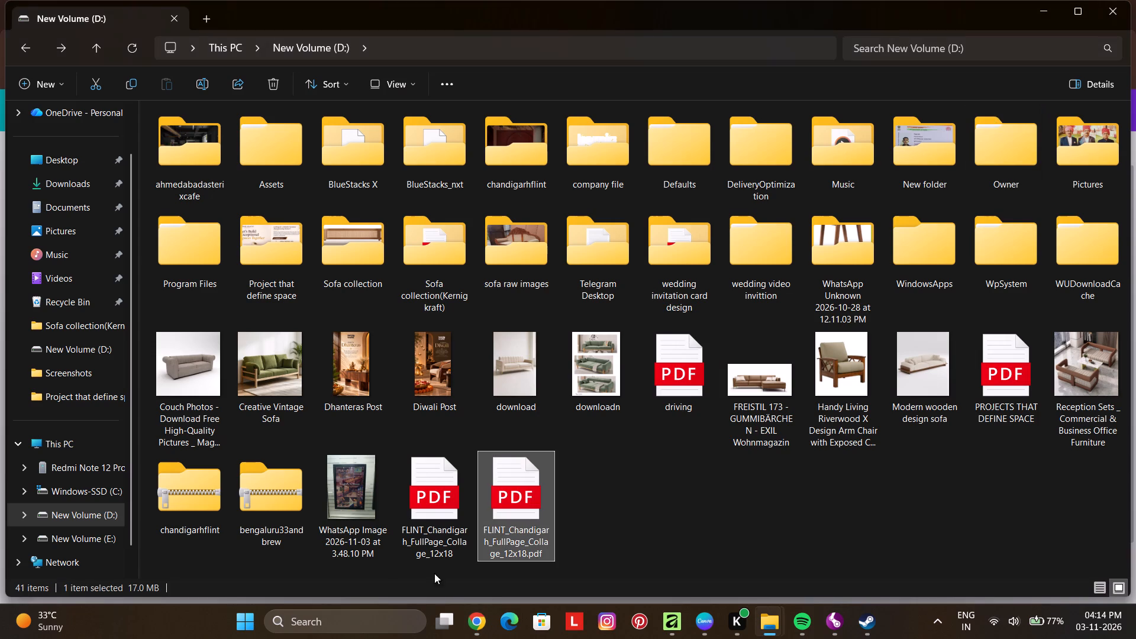
right_click(509, 523)
left_click(496, 488)
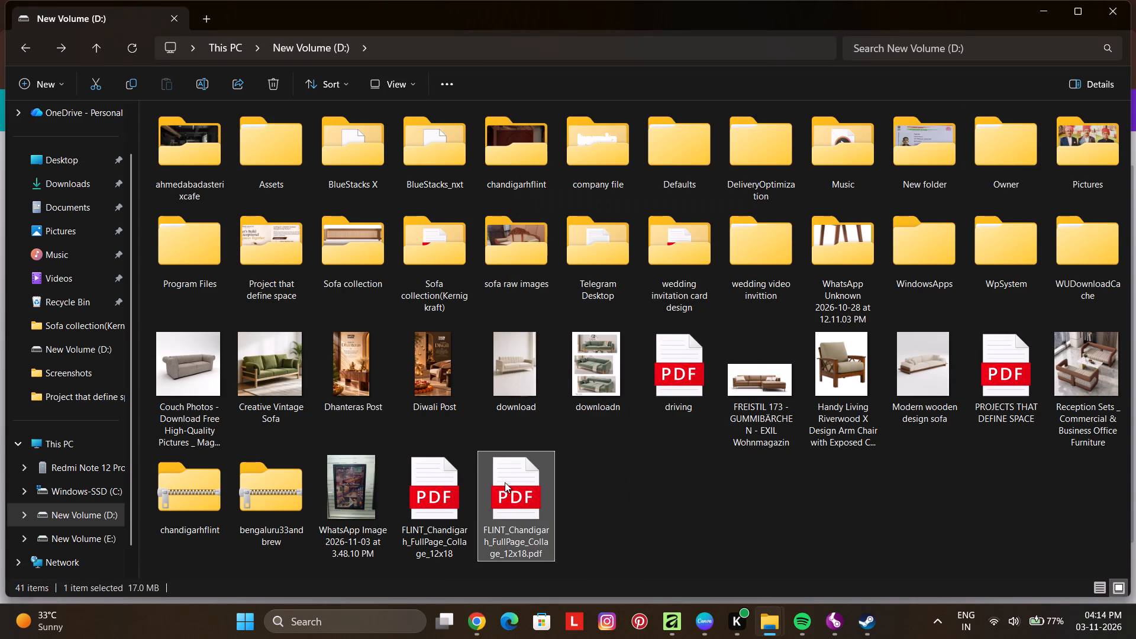
double_click(508, 480)
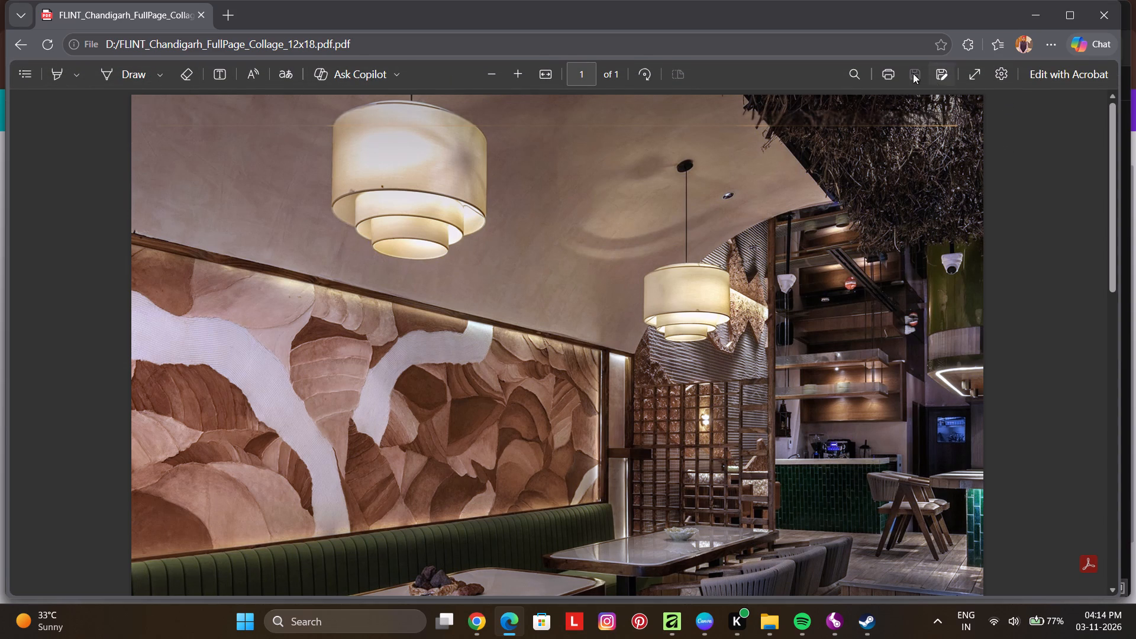
Set the collage PDF's print colour to Black and white and inspect the whole page in the print preview.
left_click(886, 70)
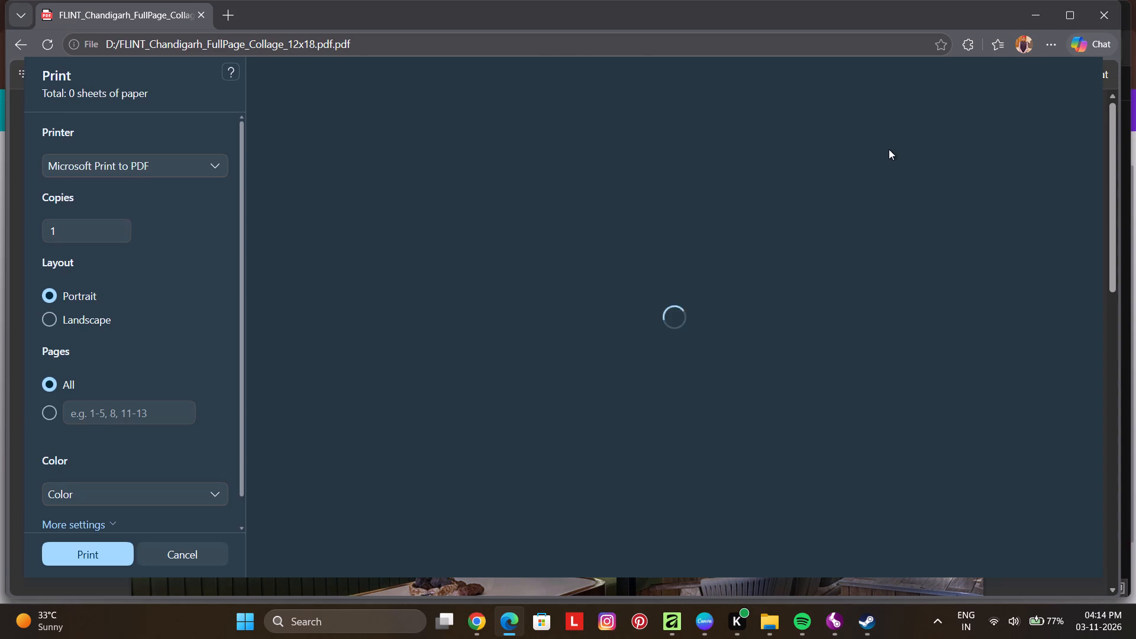
left_click(166, 164)
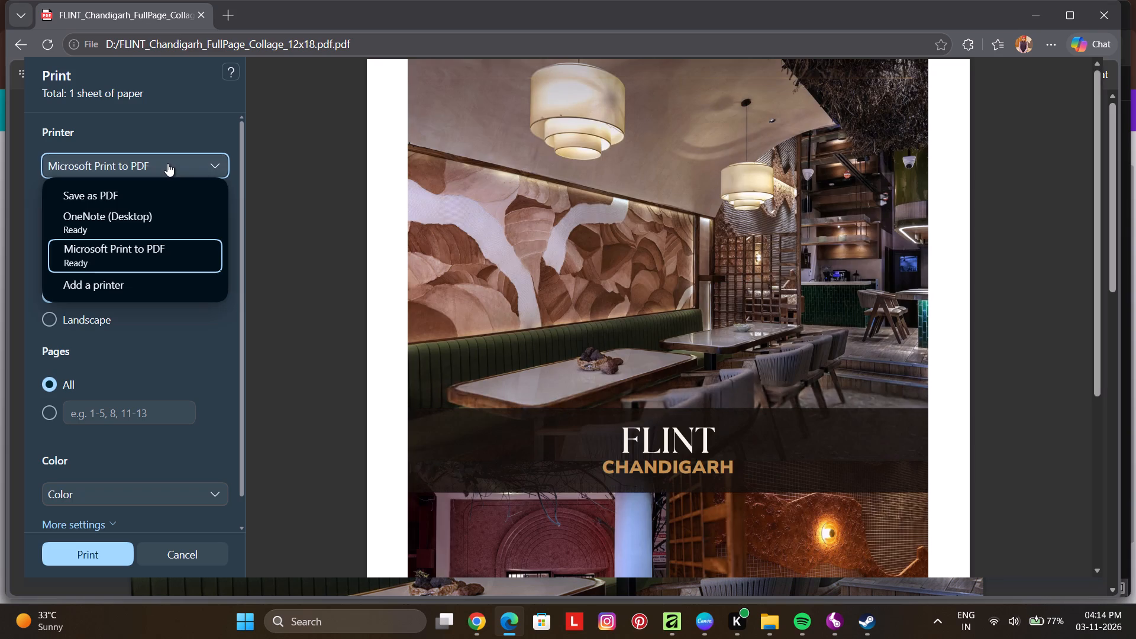
left_click(167, 163)
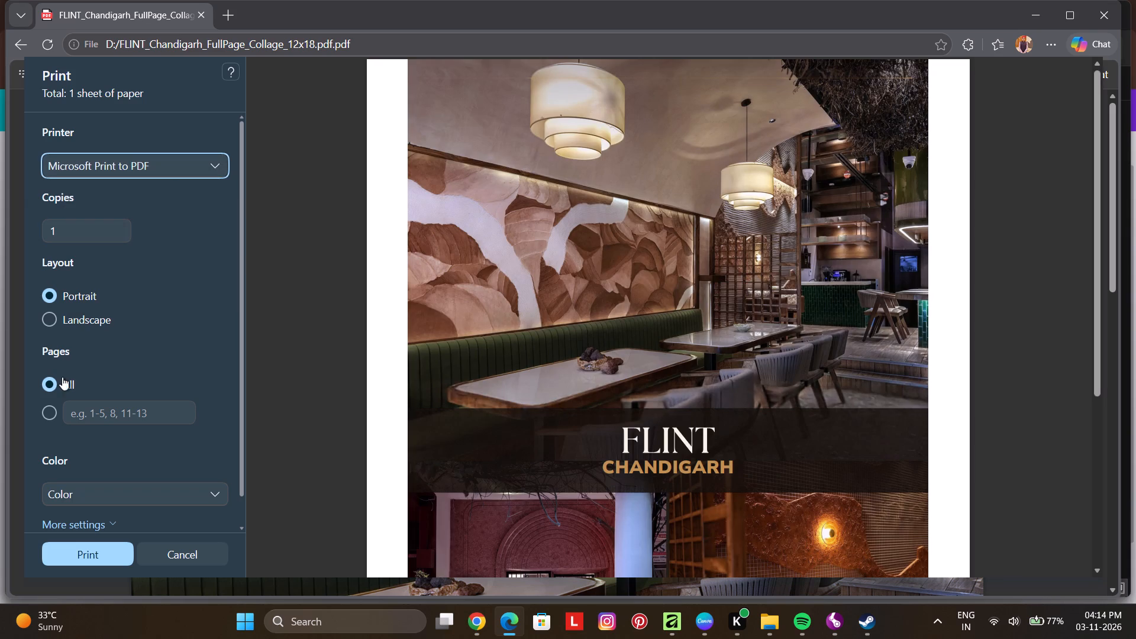
scroll(68, 436, "down", 2)
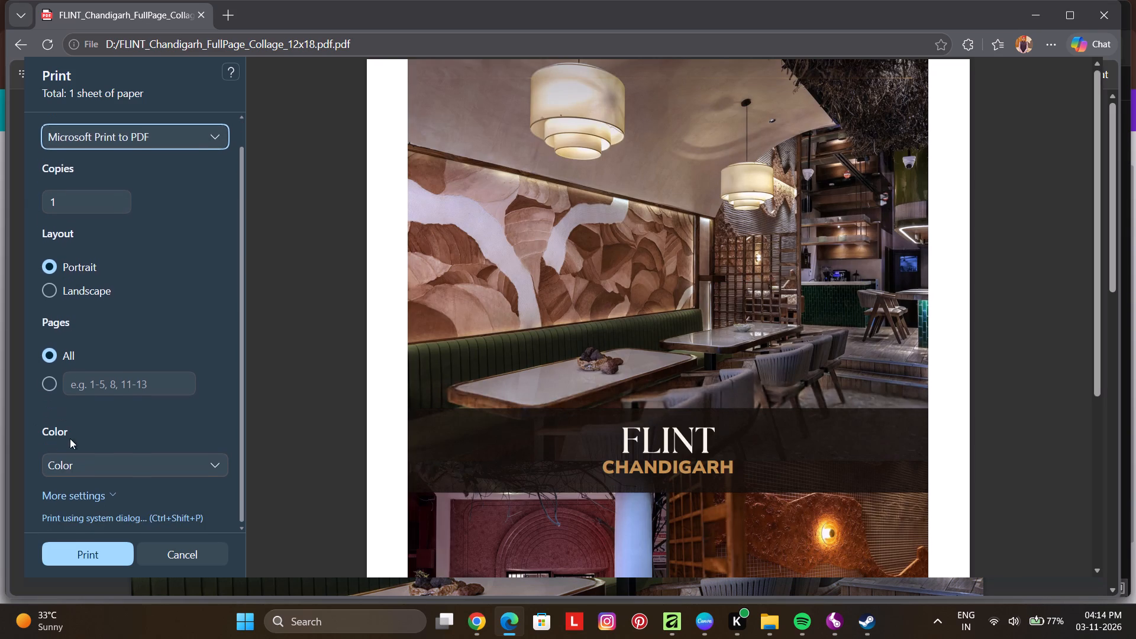
scroll(83, 453, "down", 1)
left_click(95, 453)
left_click(121, 511)
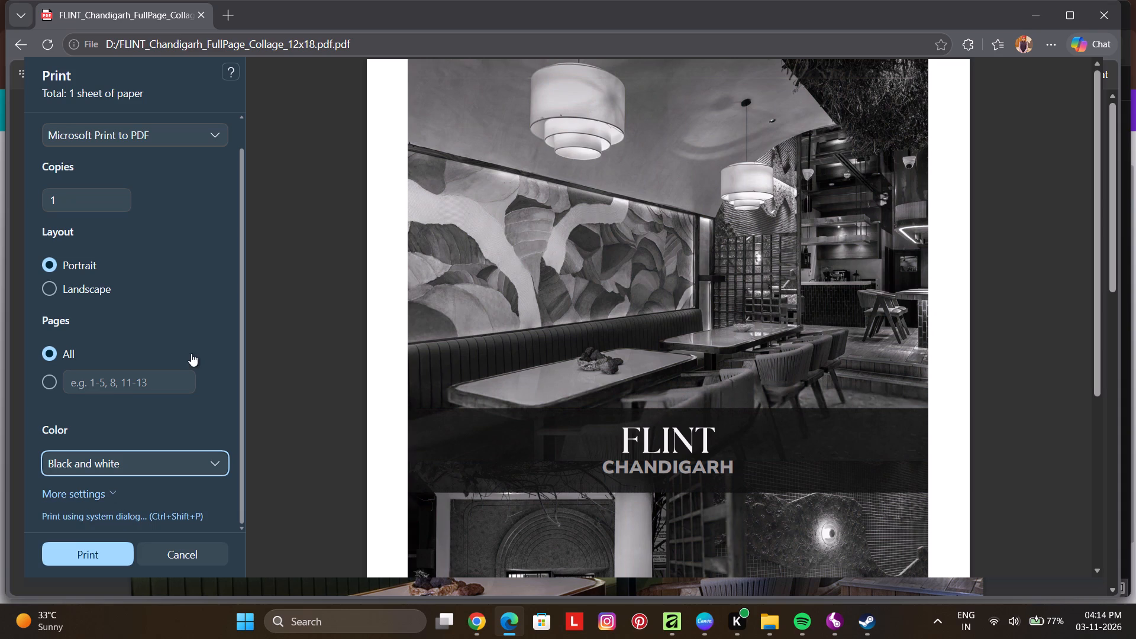
scroll(631, 299, "down", 4, "ctrl")
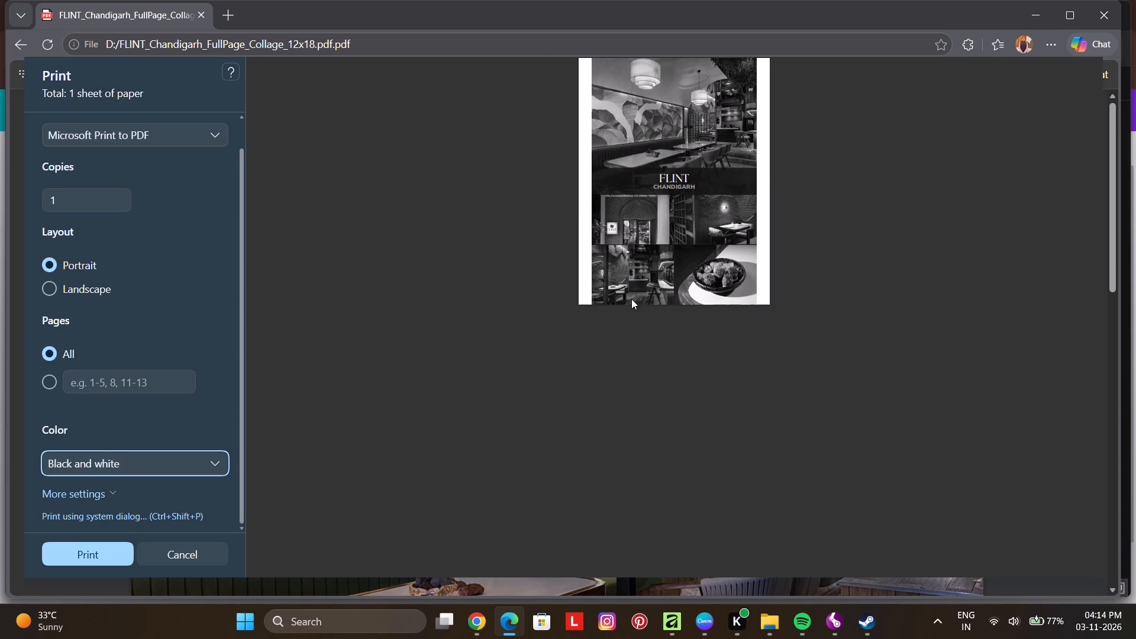
scroll(631, 298, "up", 6)
scroll(627, 187, "up", 2, "ctrl")
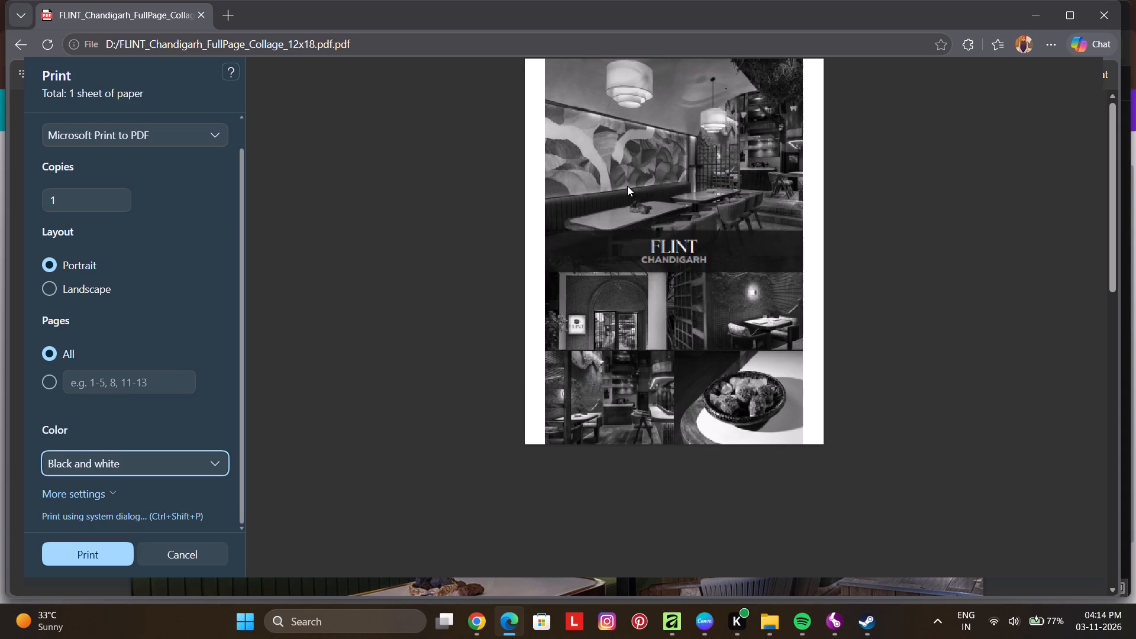
scroll(628, 186, "up", 3)
scroll(131, 158, "down", 2)
Add the EPSON L6460 Series as a new printer through the Windows Printers & scanners settings.
left_click(162, 140)
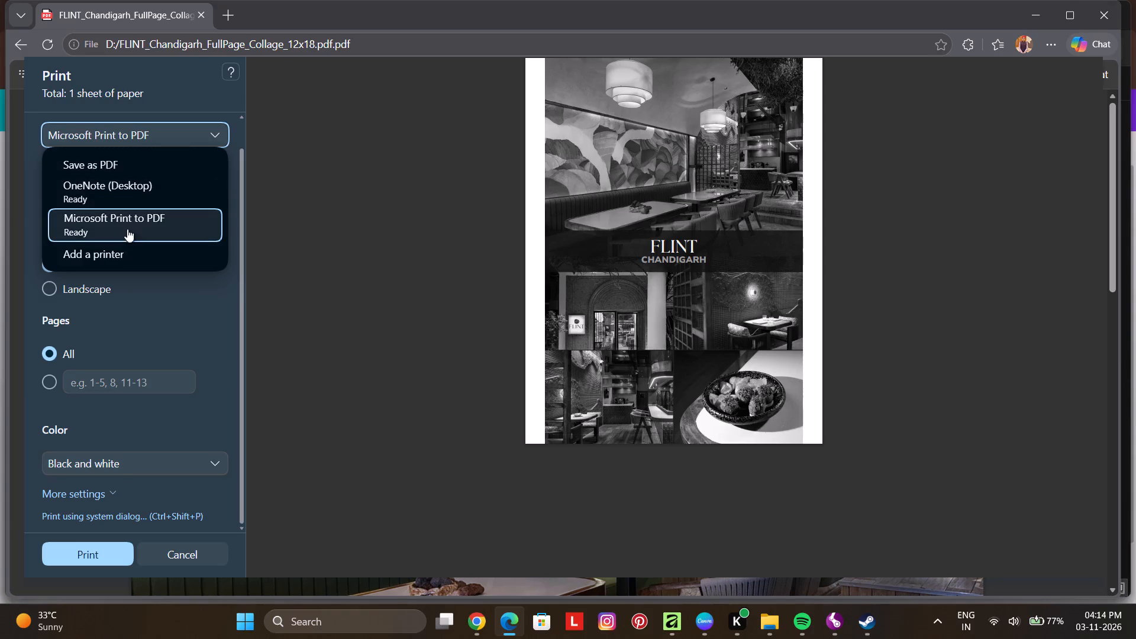
left_click(125, 254)
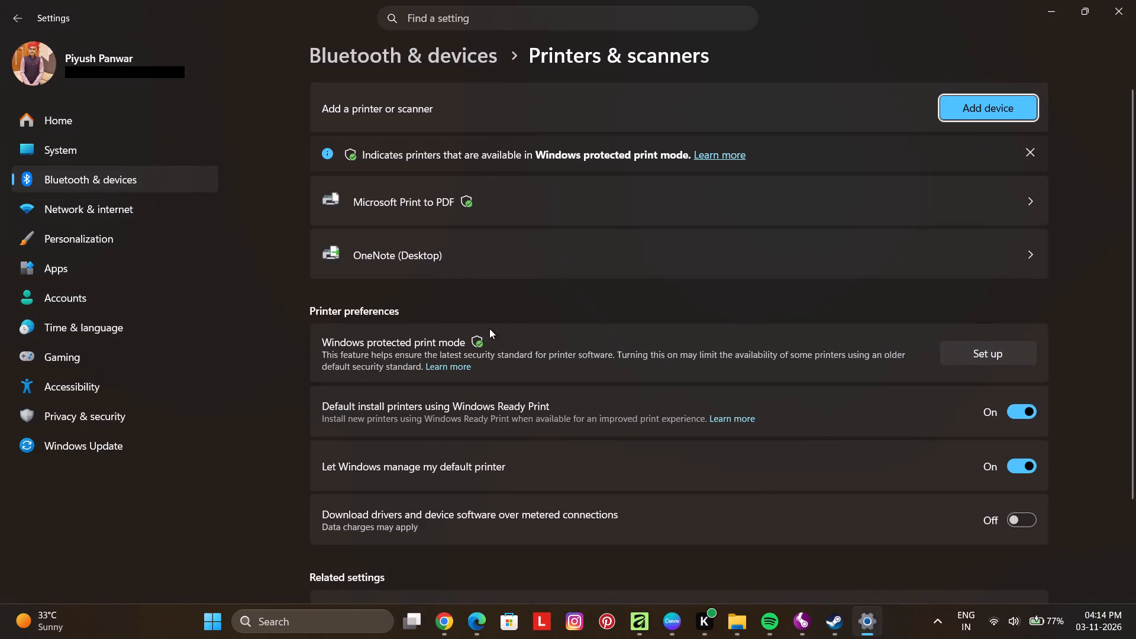
left_click(968, 97)
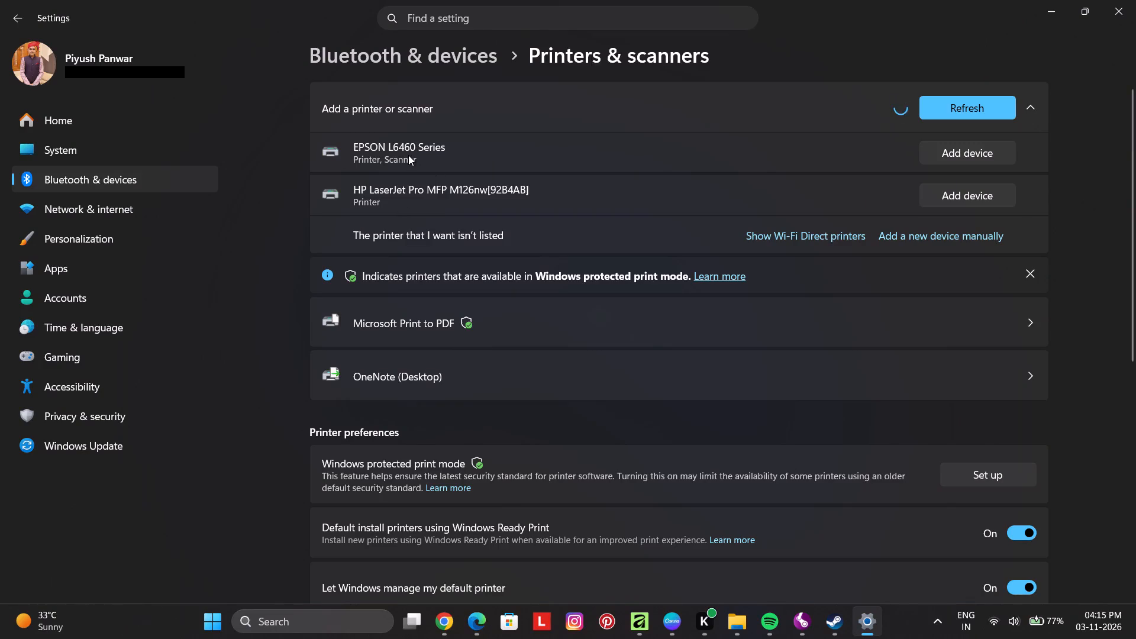
left_click(973, 159)
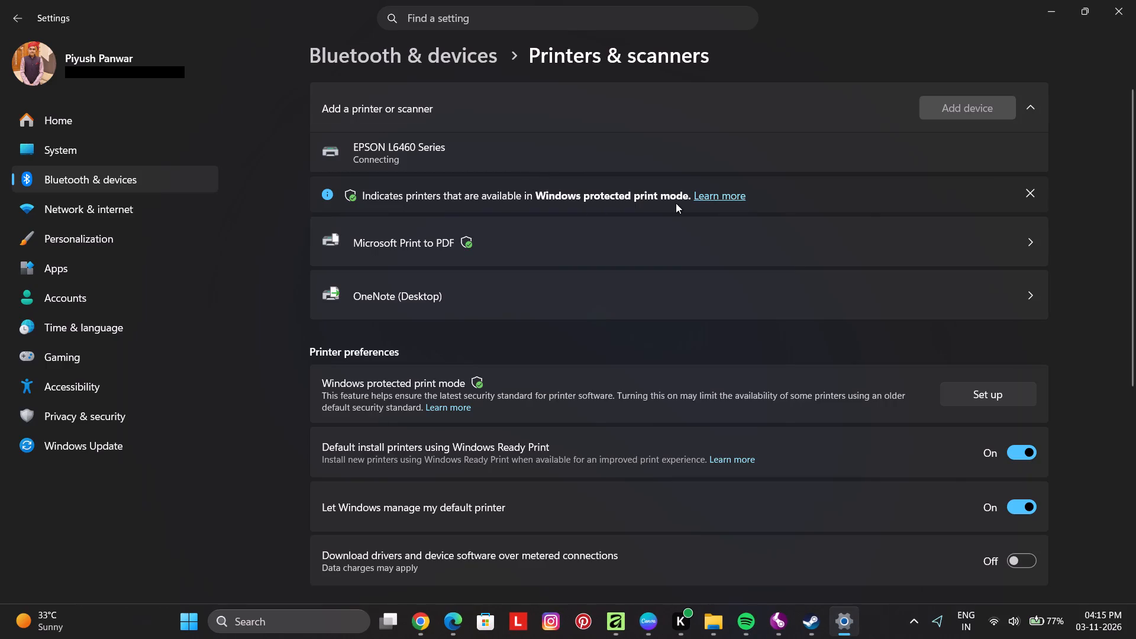
left_click(840, 557)
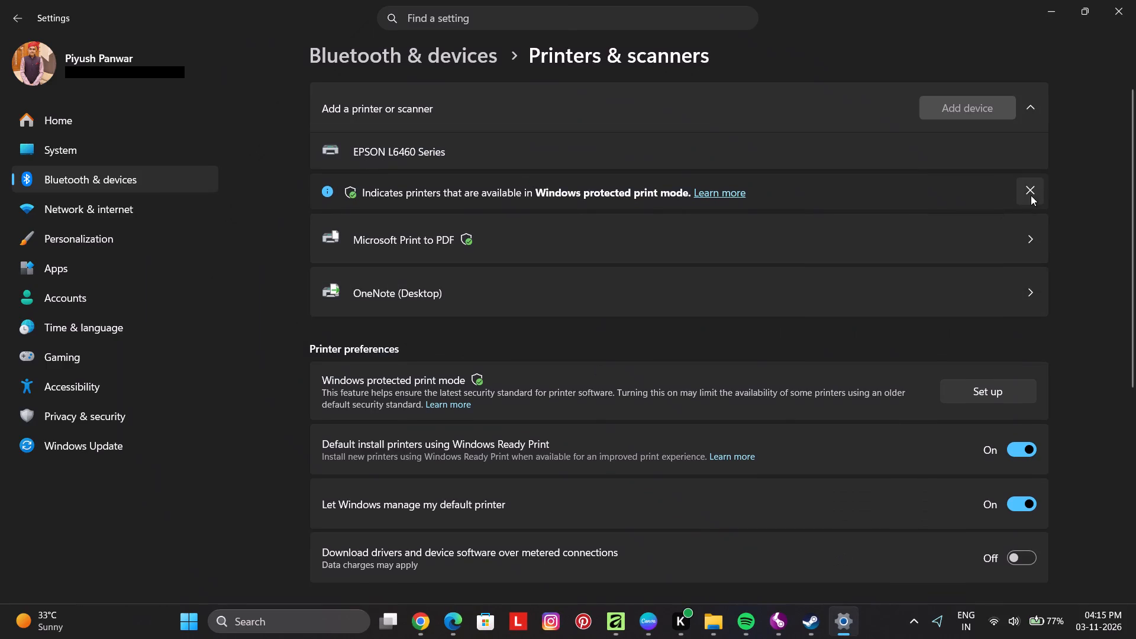
Dismiss the Windows protected print mode notice, try to open the EPSON L6460 Series entry, and return to the collage's print setup in Edge.
scroll(589, 254, "up", 3)
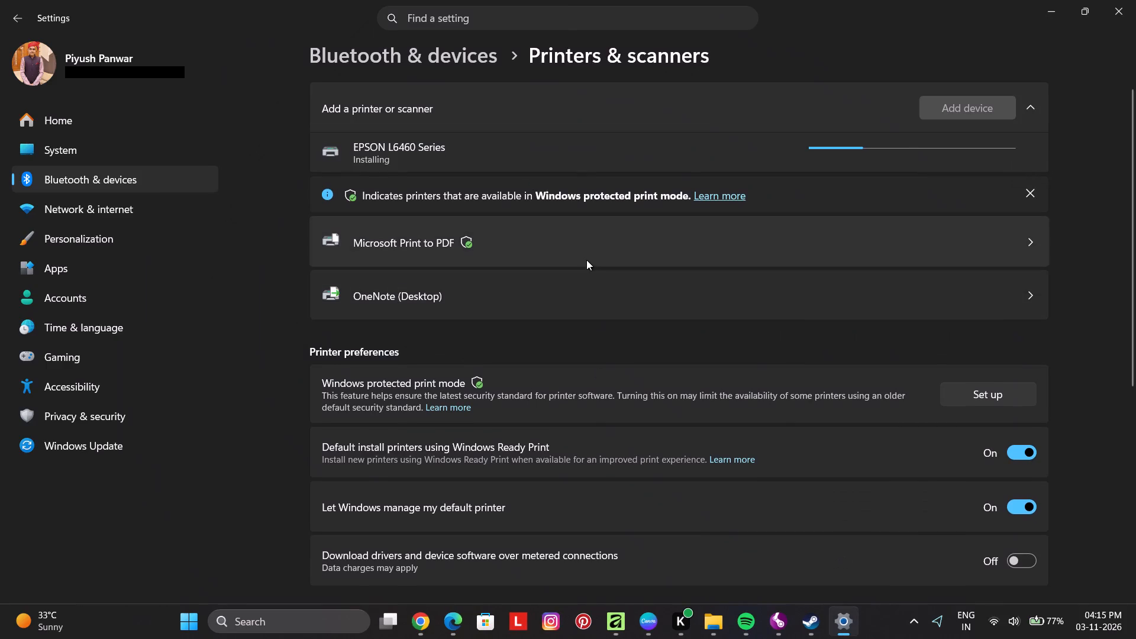
left_click(1025, 193)
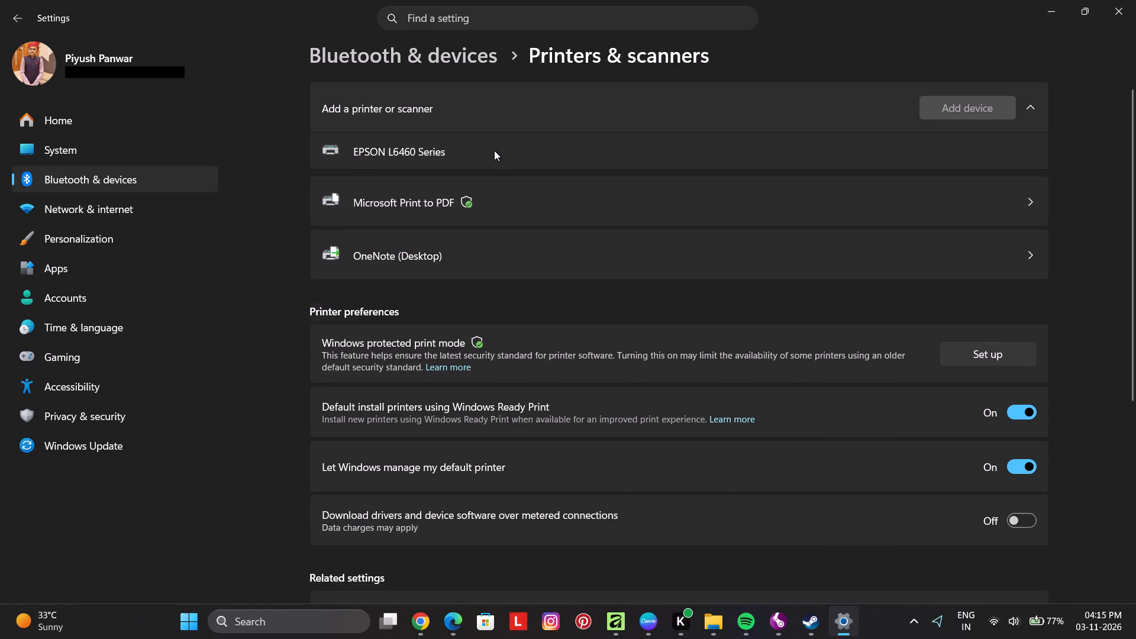
scroll(432, 185, "up", 2)
left_click(425, 159)
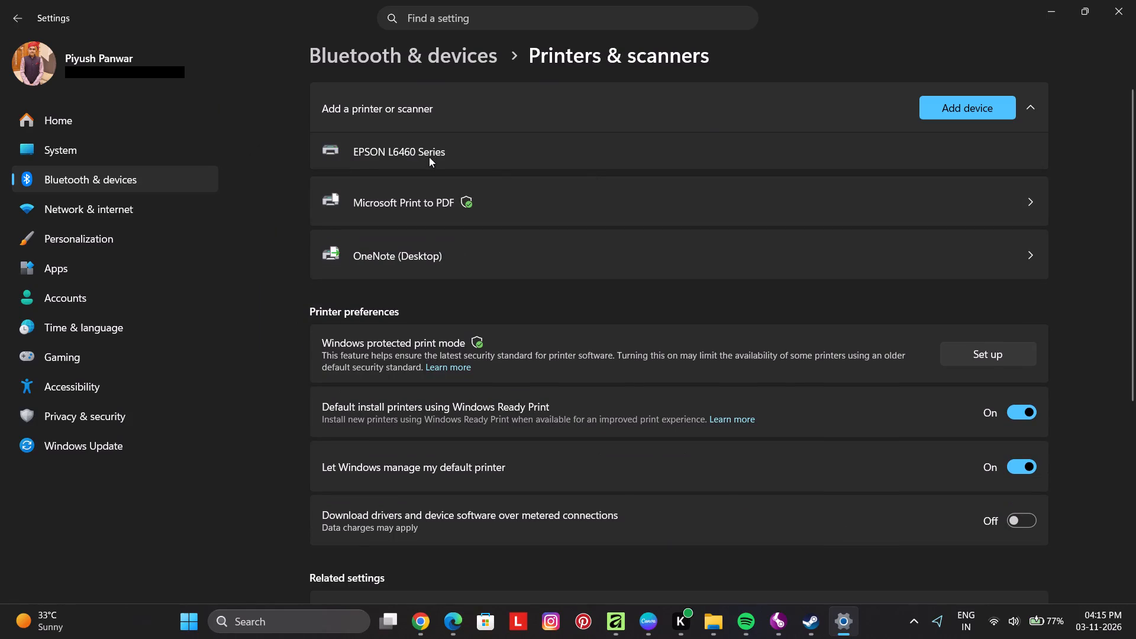
left_click(430, 150)
left_click(438, 622)
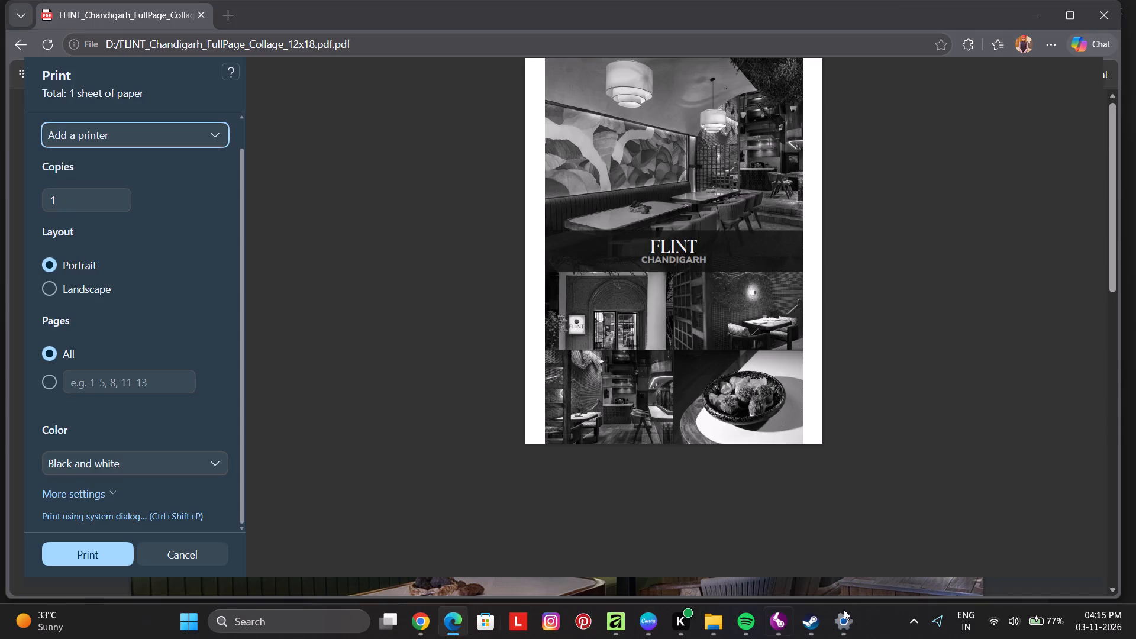
Return to Windows Settings, search for printers again, and add EPSONE64210 (L6460 Series).
left_click(848, 616)
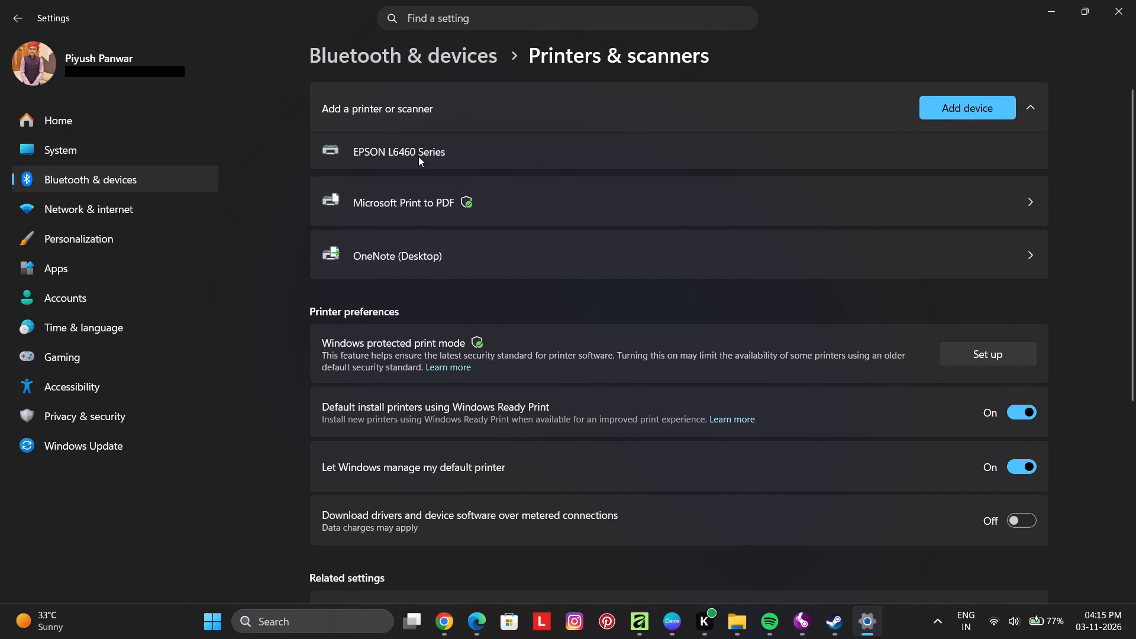
left_click(943, 111)
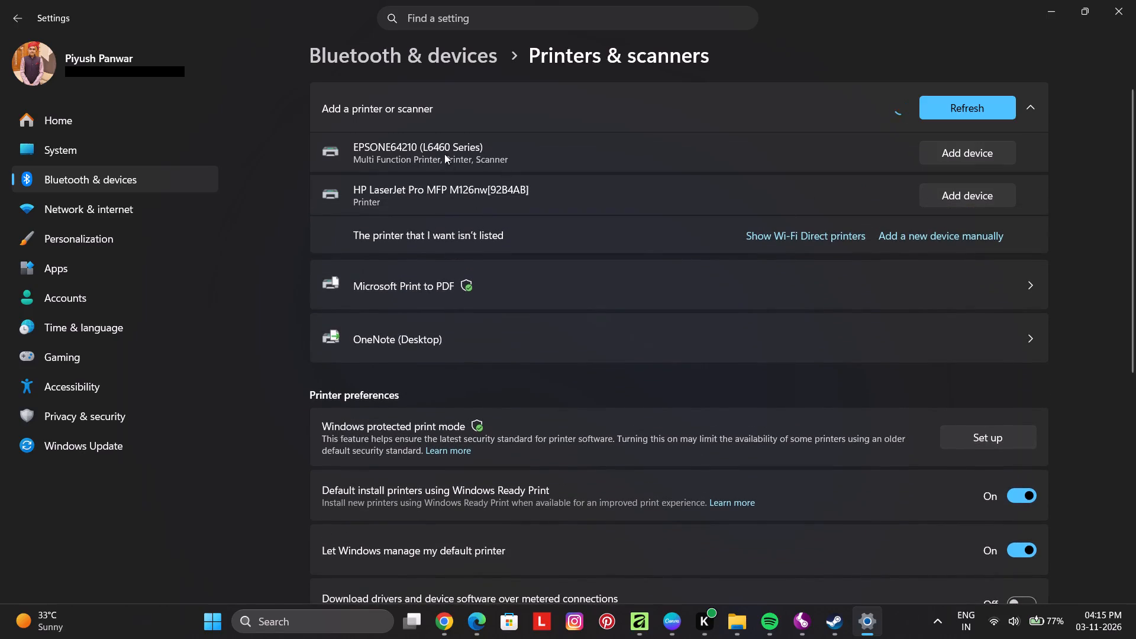
left_click(945, 154)
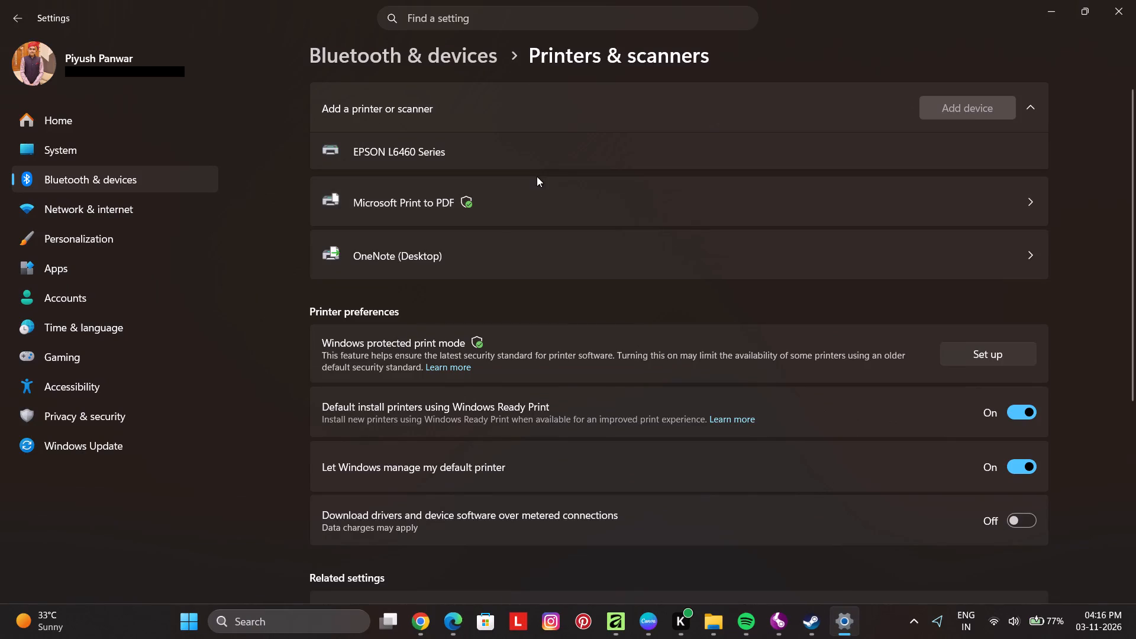
left_click(465, 159)
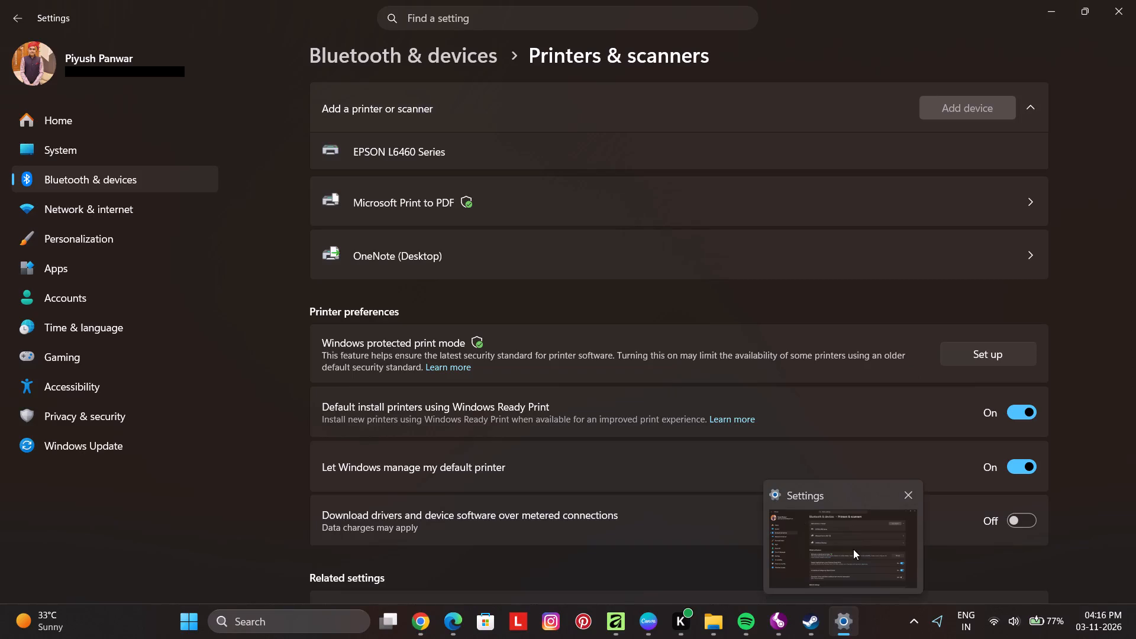
Switch back to Edge and check the collage's available print destinations for the EPSON printer.
left_click(447, 628)
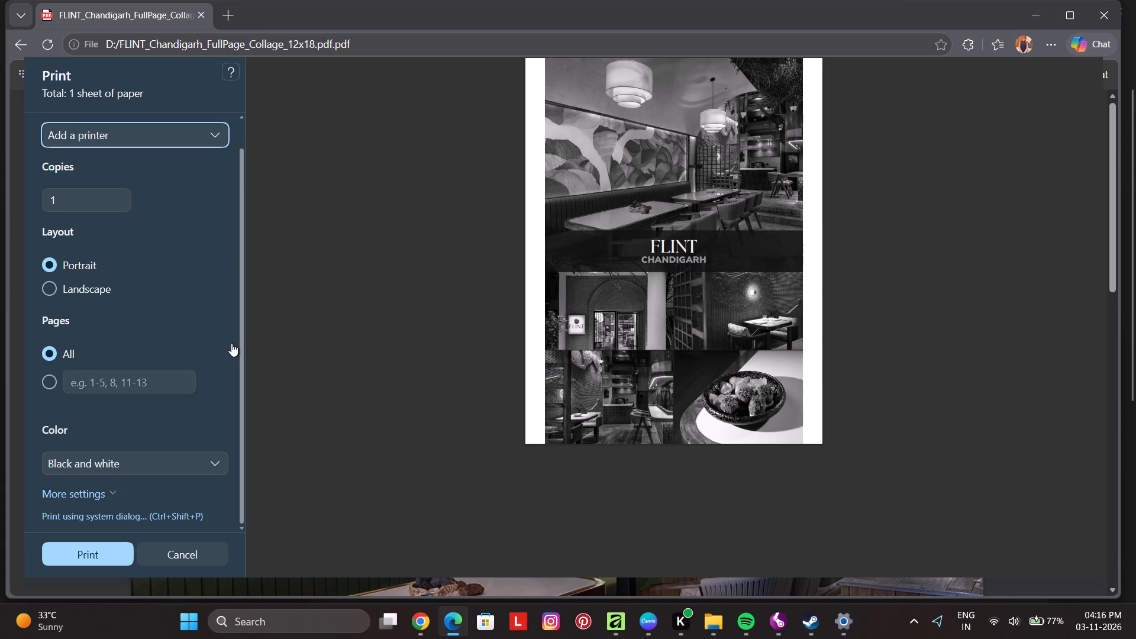
scroll(146, 147, "up", 2)
left_click(156, 156)
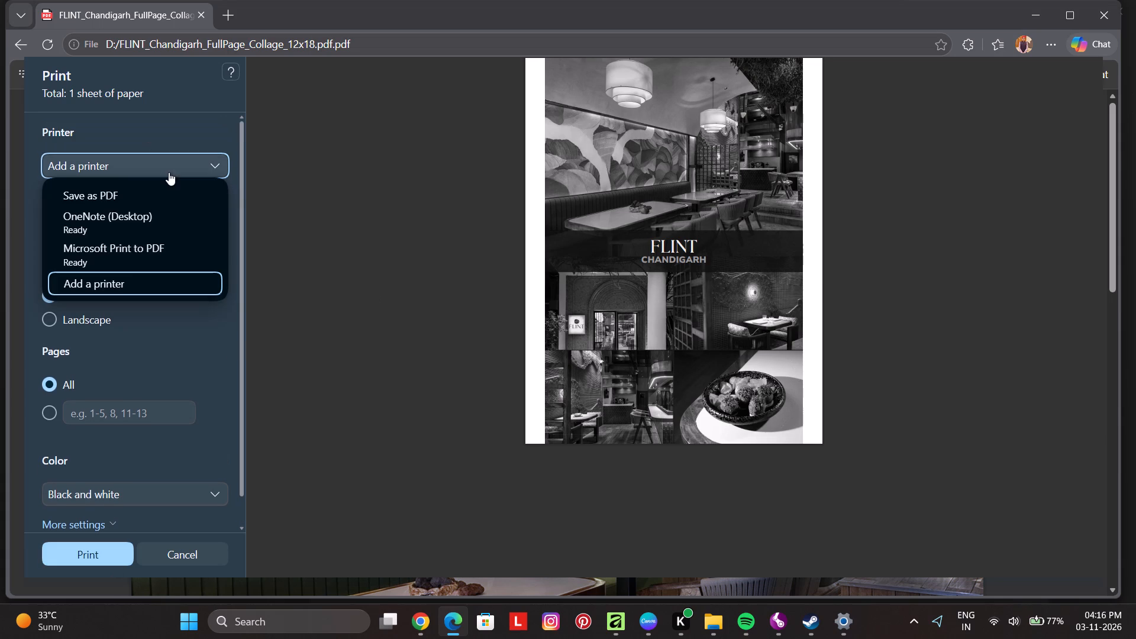
Return to Printers & scanners, open the EPSON L6460 Series device page, and look through its settings.
left_click(140, 277)
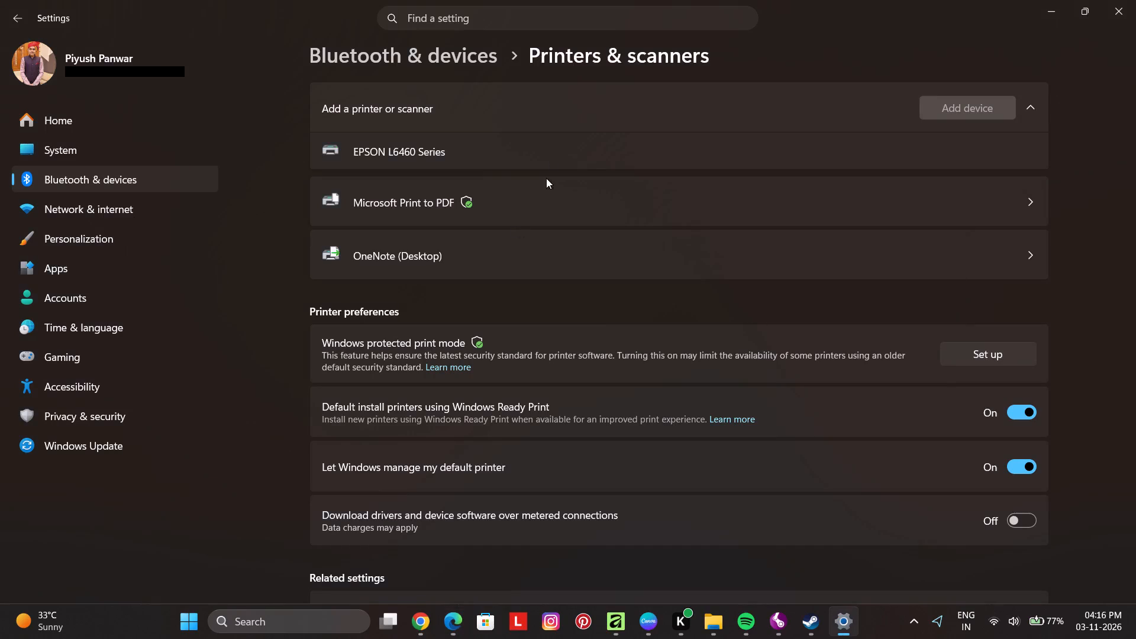
double_click(550, 154)
left_click(376, 151)
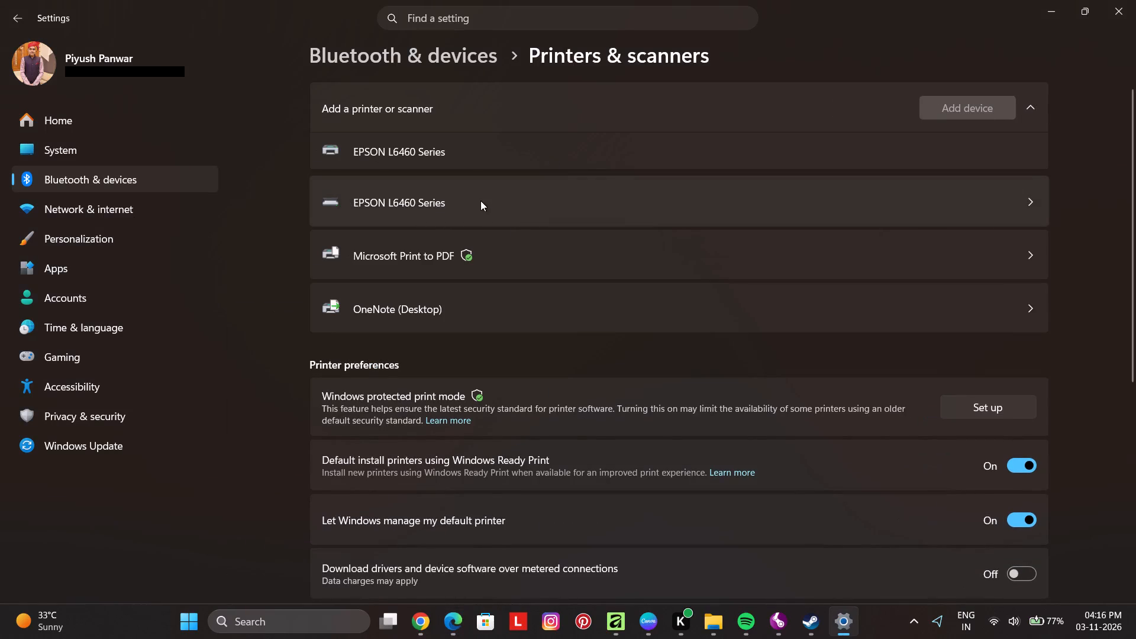
left_click(756, 206)
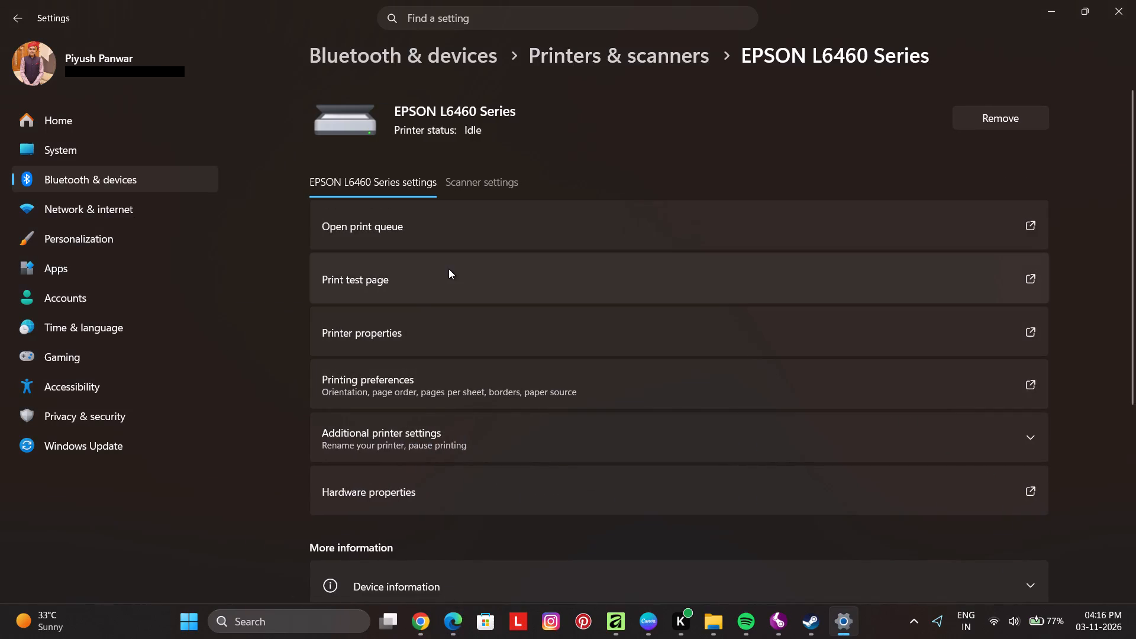
scroll(901, 208, "down", 2)
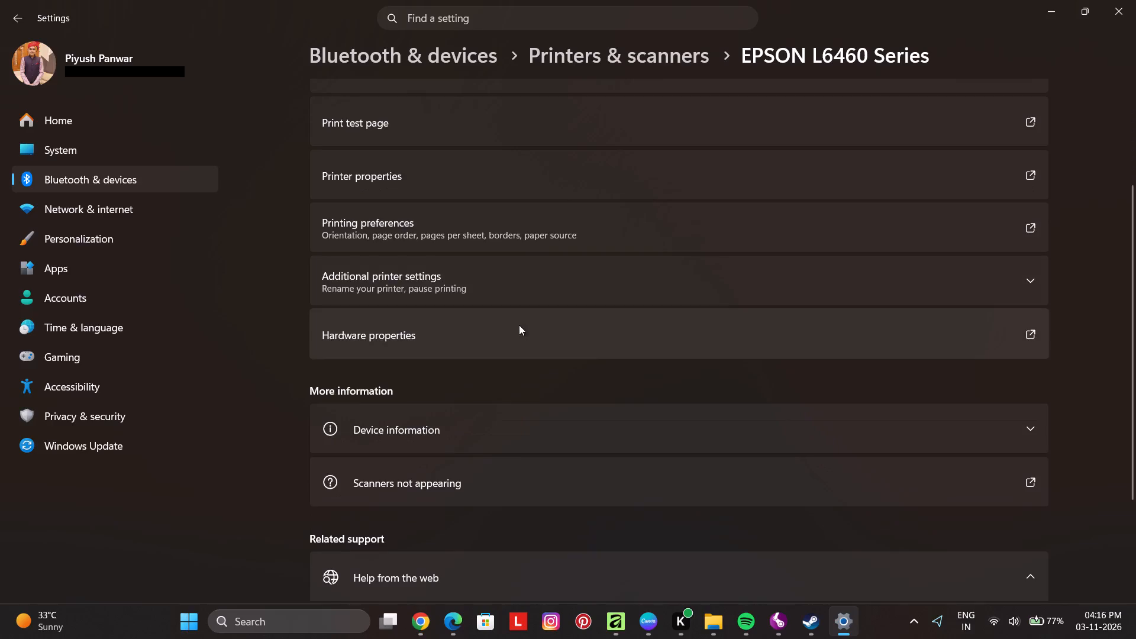
scroll(518, 366, "up", 4)
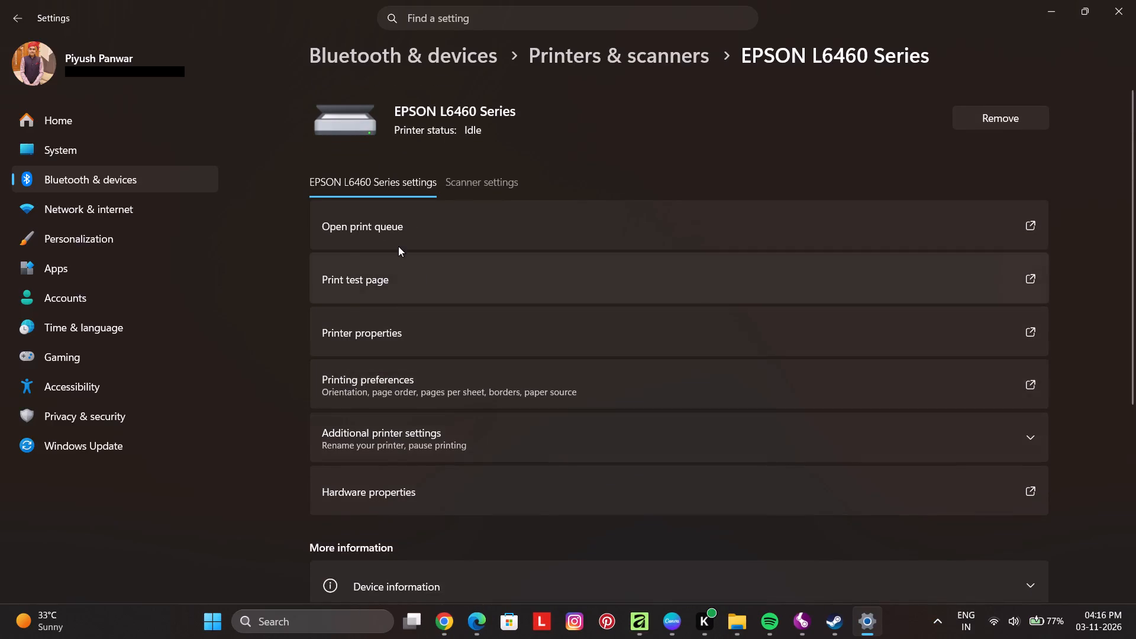
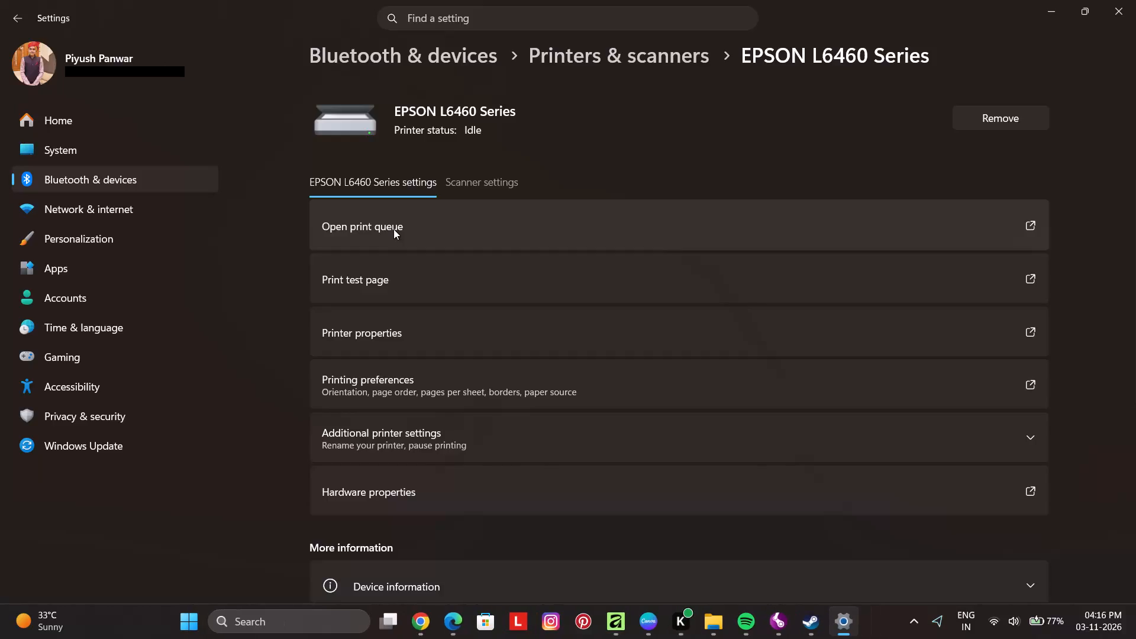
Open the EPSON L6460 Series print queue, check its printer filter and further options, and close the queue.
left_click(395, 228)
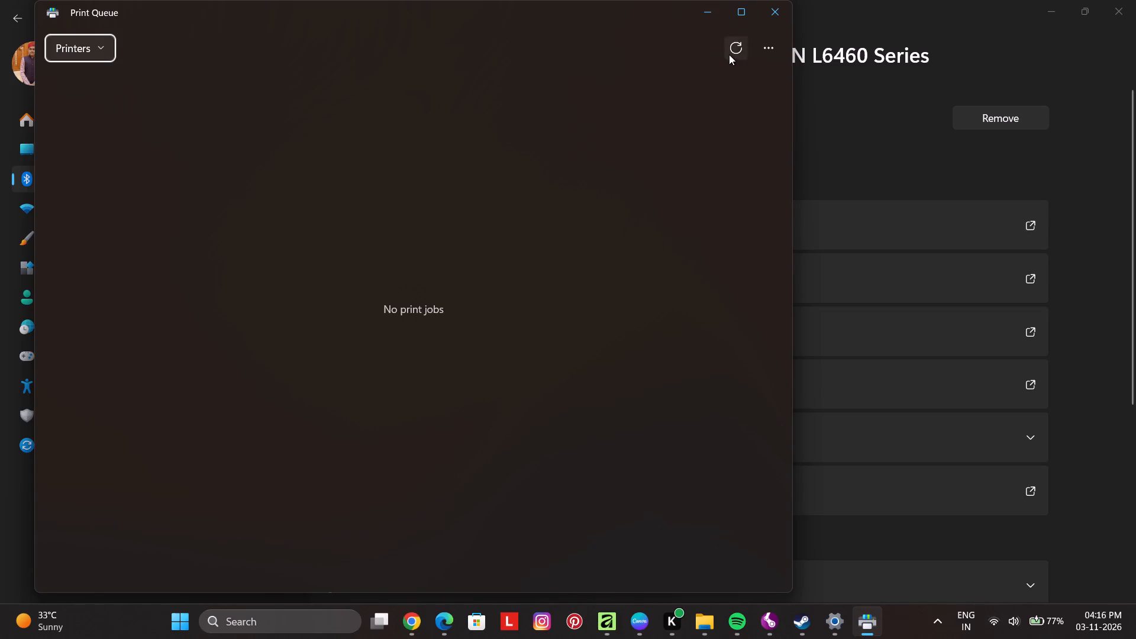
left_click(90, 50)
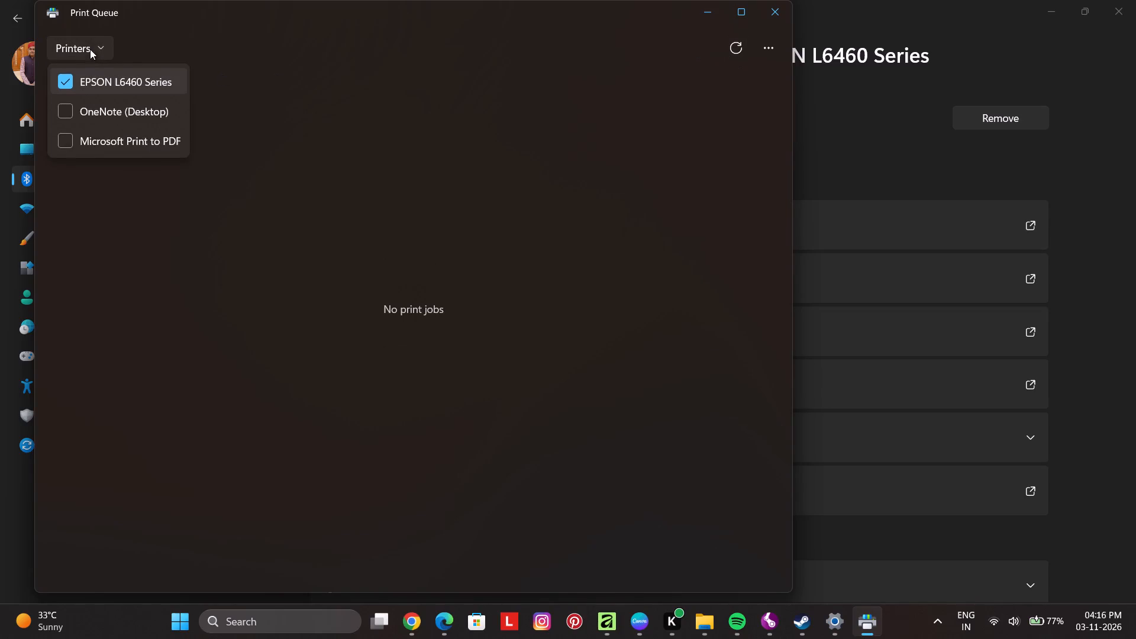
left_click(90, 49)
left_click(769, 49)
left_click(769, 49)
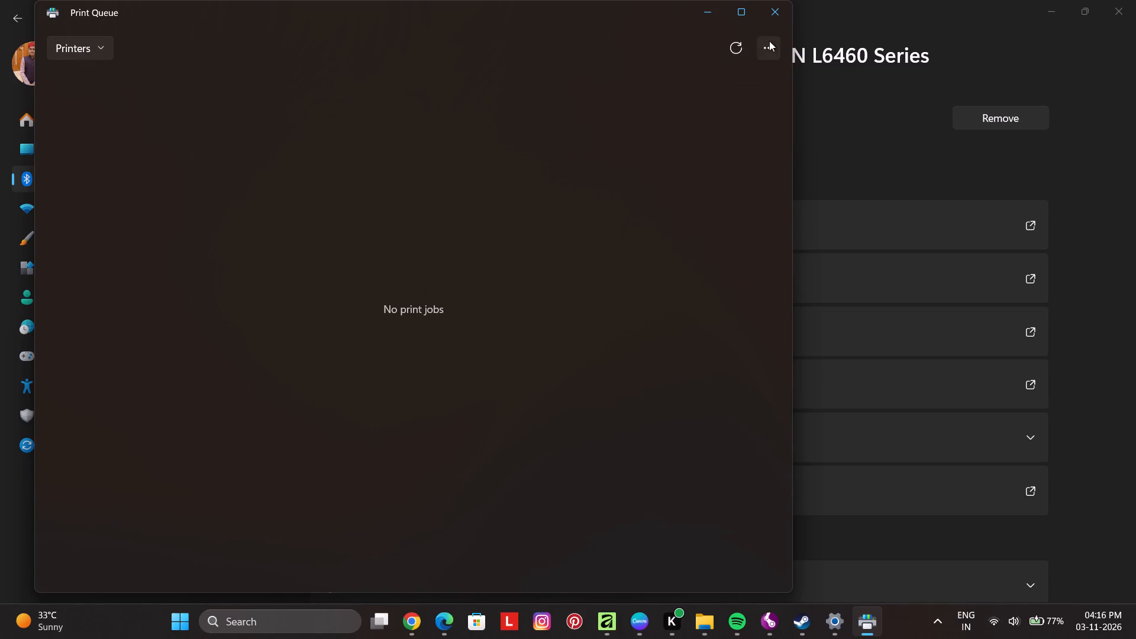
left_click(773, 17)
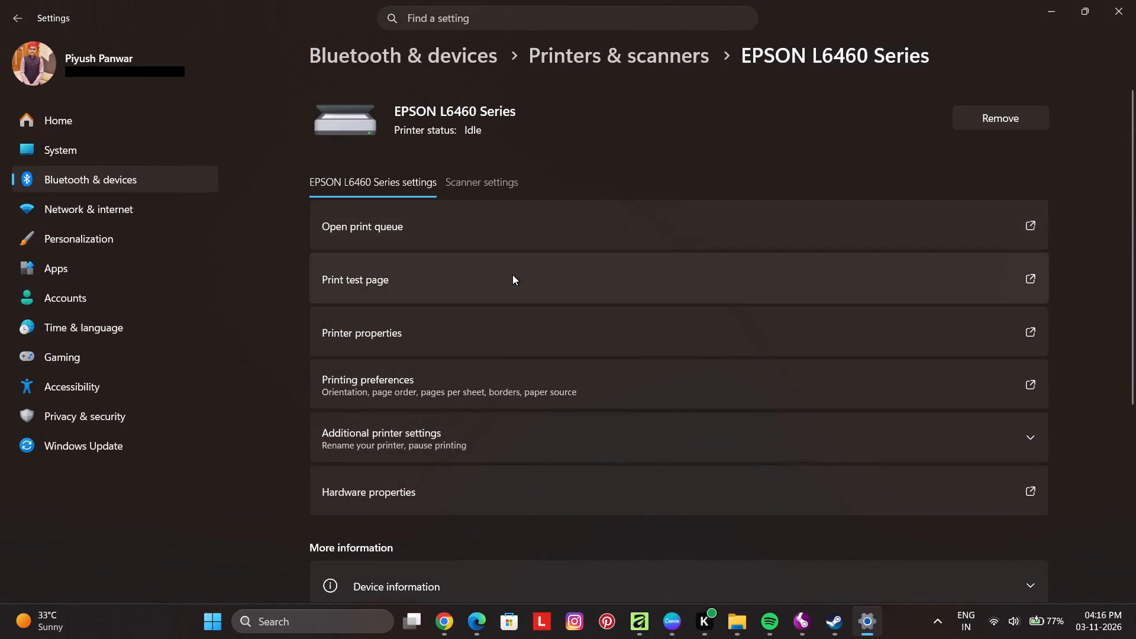
Switch to Edge, try Microsoft Print to PDF as the collage's printer, and choose to add a printer instead.
left_click(467, 625)
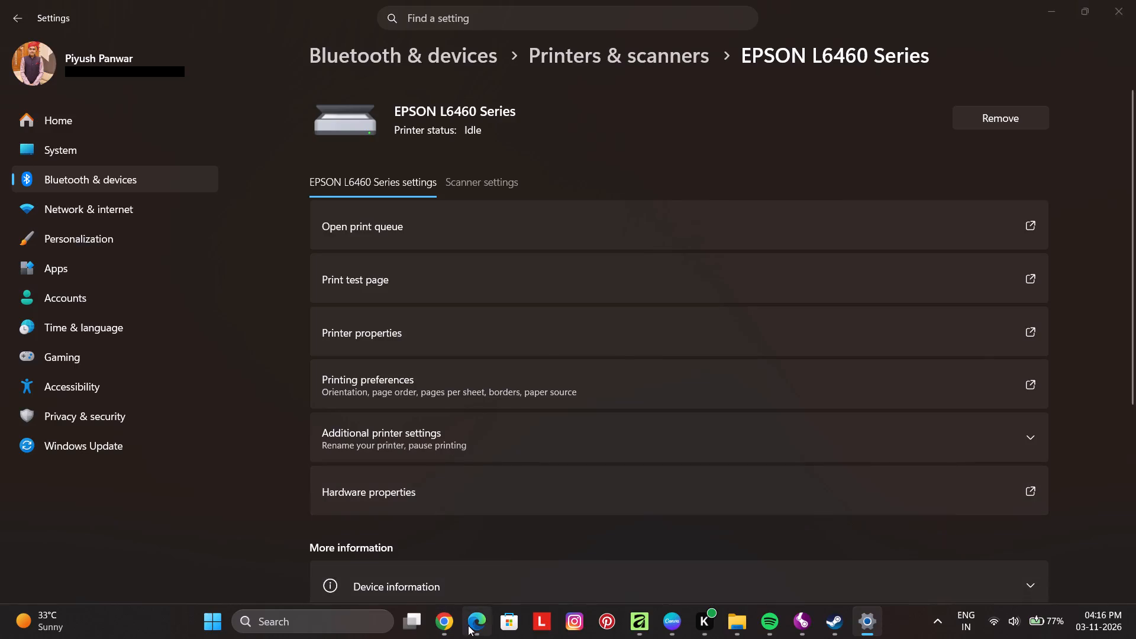
left_click(177, 162)
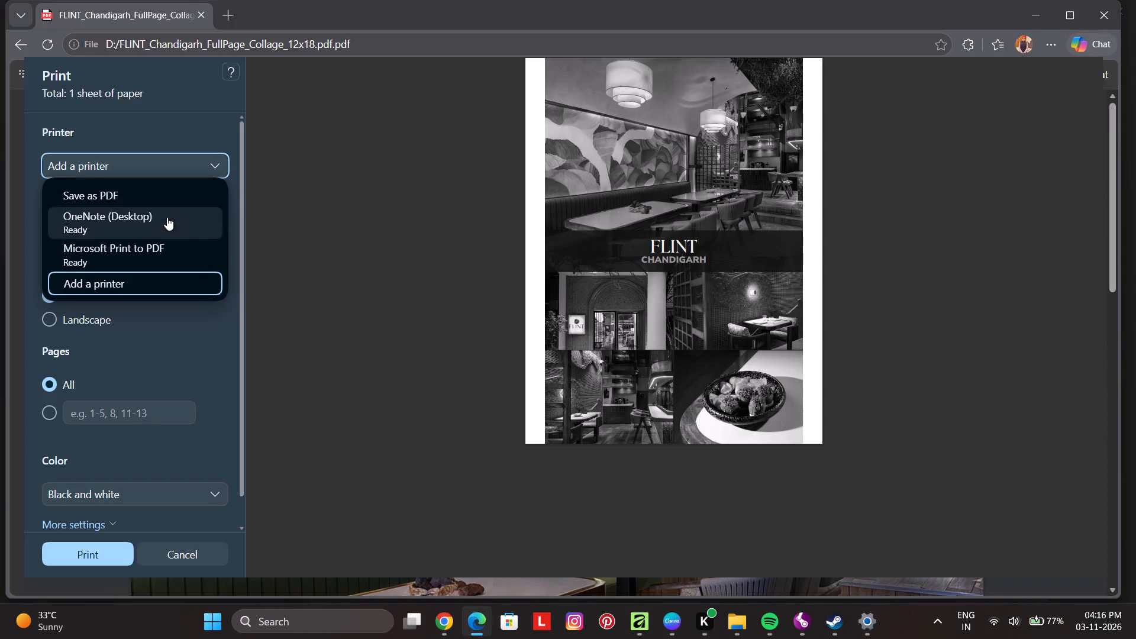
left_click(160, 251)
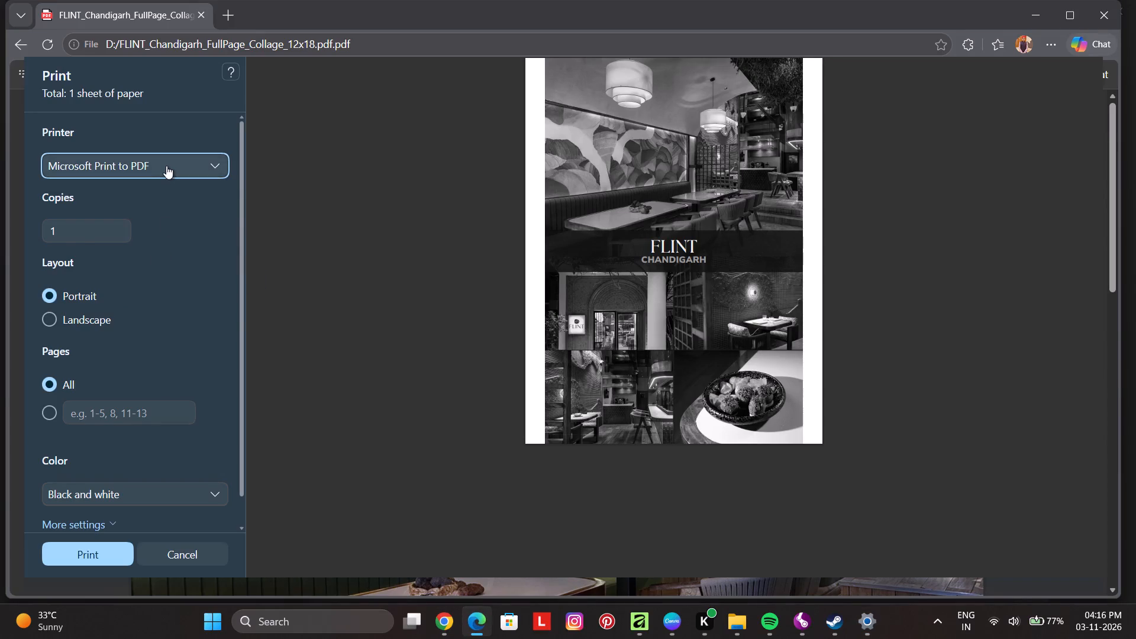
left_click(166, 164)
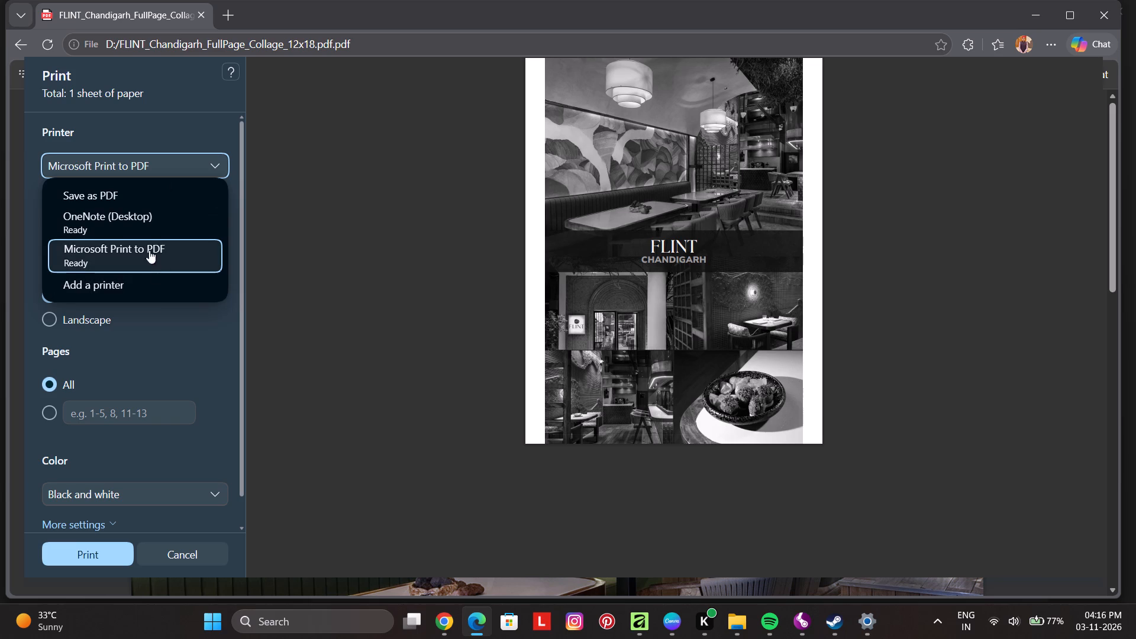
left_click(143, 277)
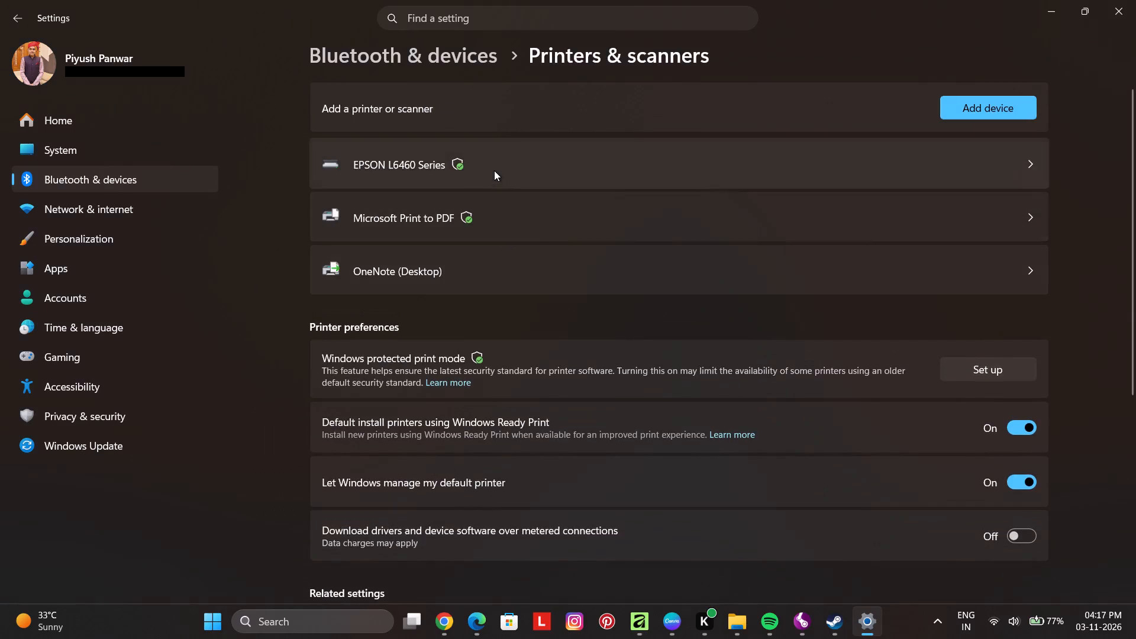
Open the EPSON L6460 Series device page, glance at its scanner settings, and print a test page.
left_click(494, 170)
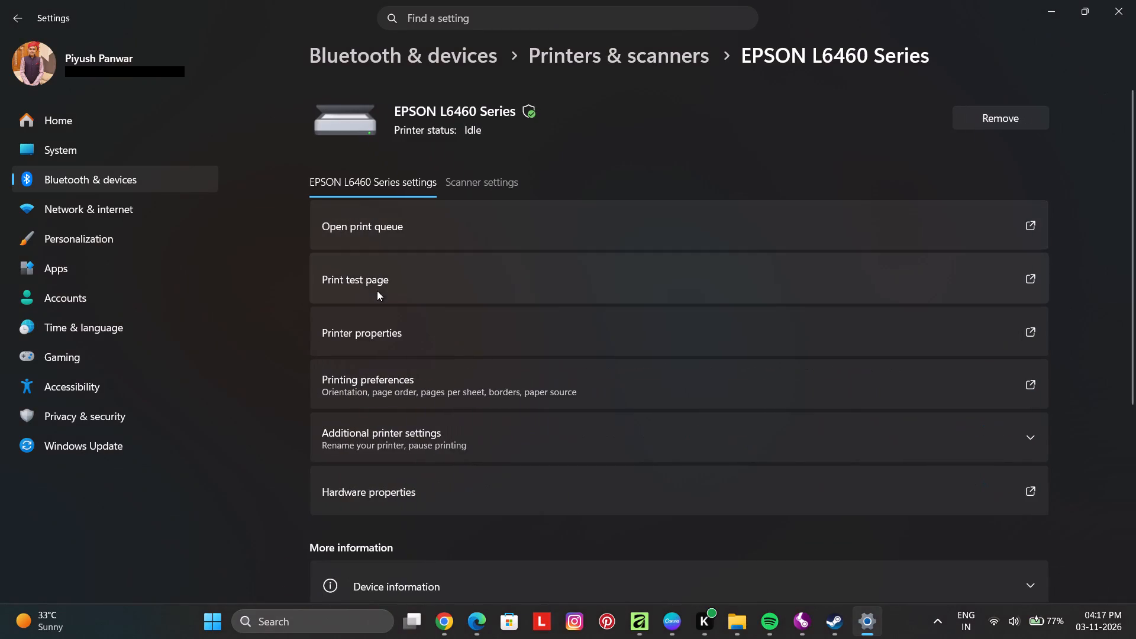
left_click(461, 187)
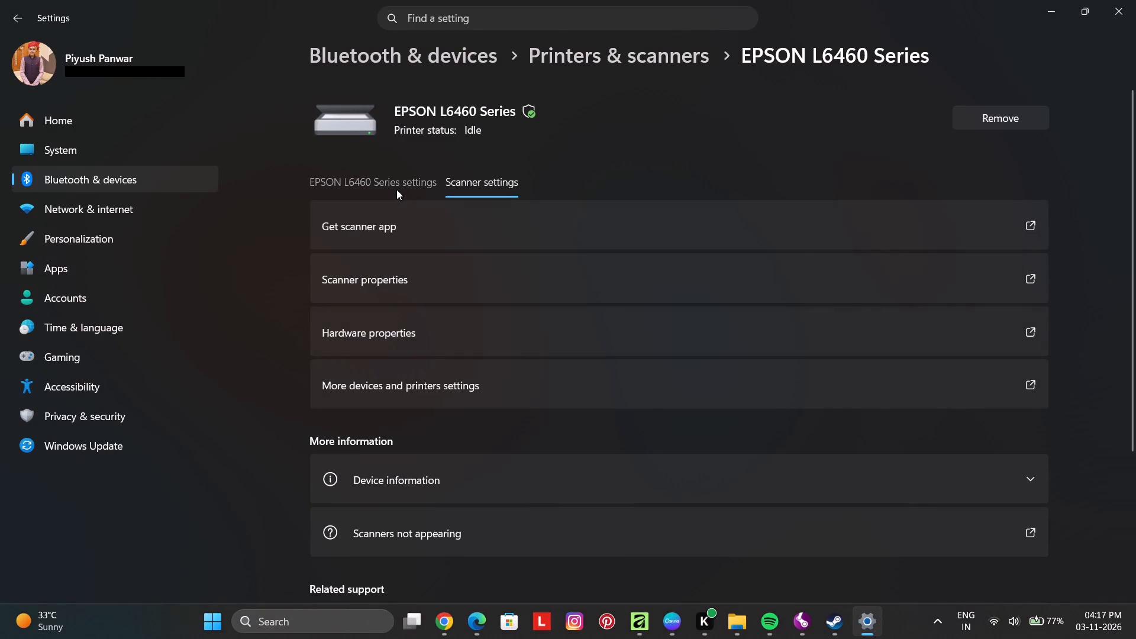
left_click(396, 189)
left_click(368, 285)
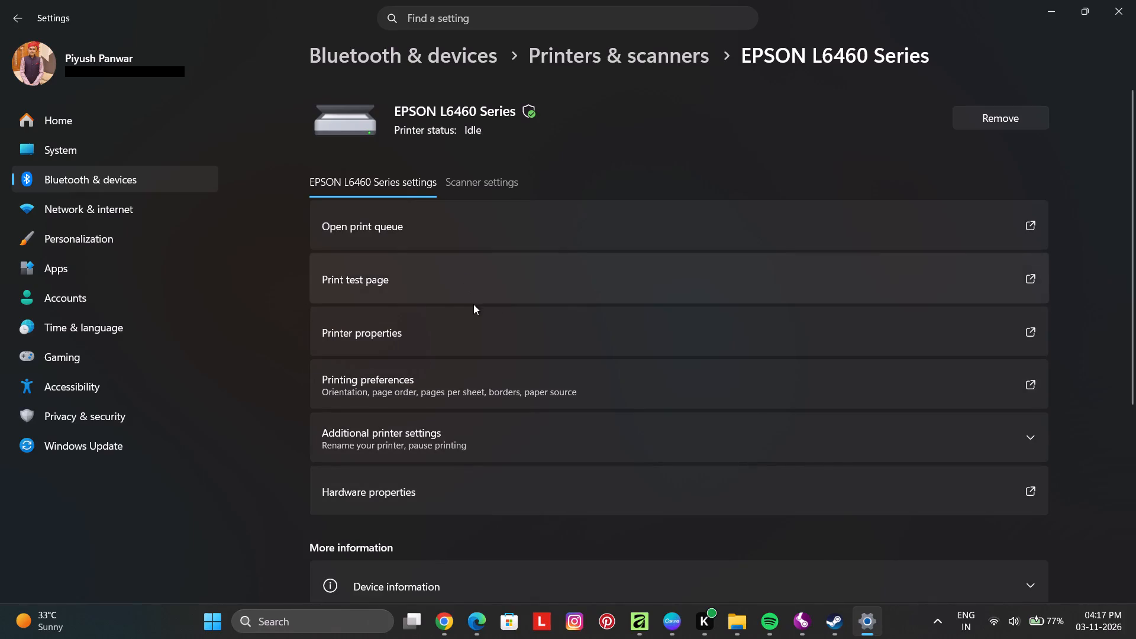
Check the EPSON L6460 Series print queue for the test page job, and close the queue.
scroll(406, 404, "down", 1)
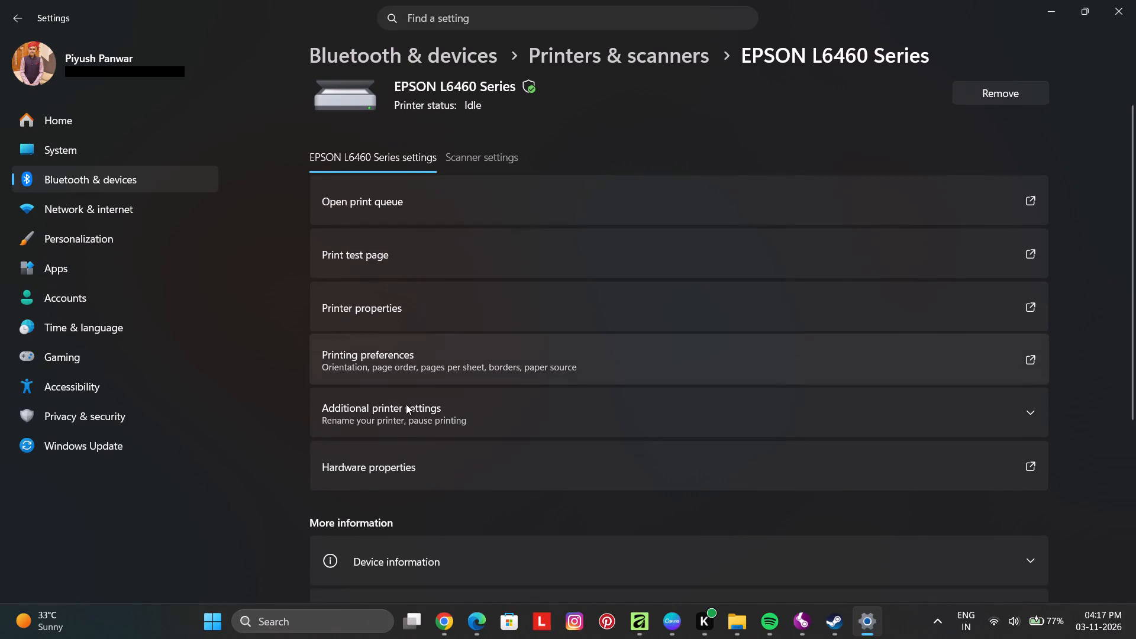
scroll(434, 425, "up", 3)
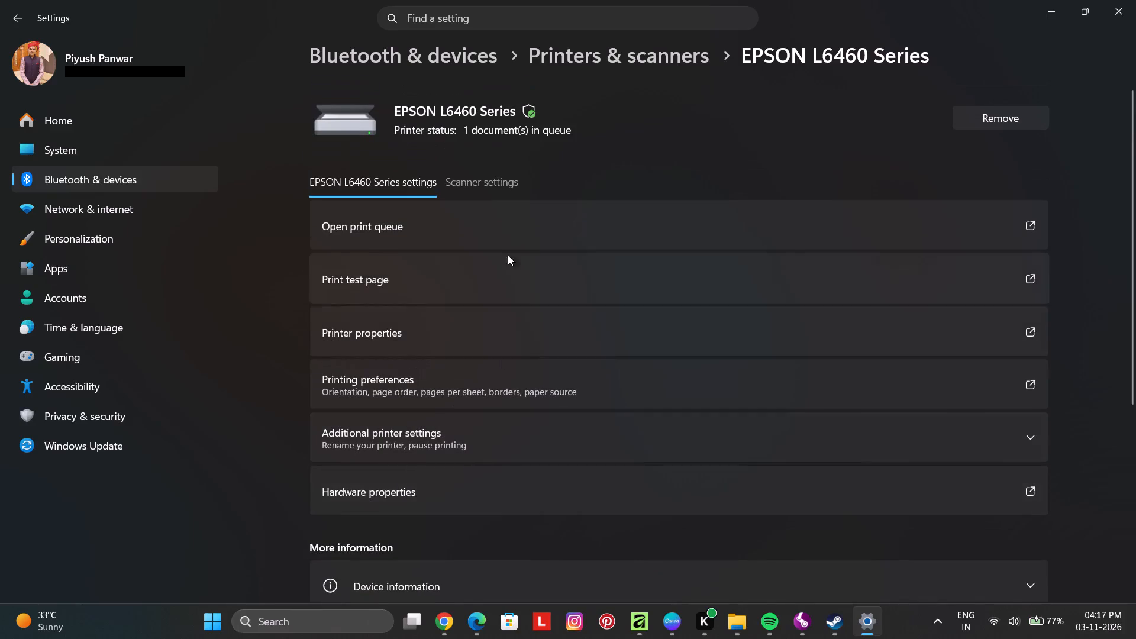
left_click(360, 234)
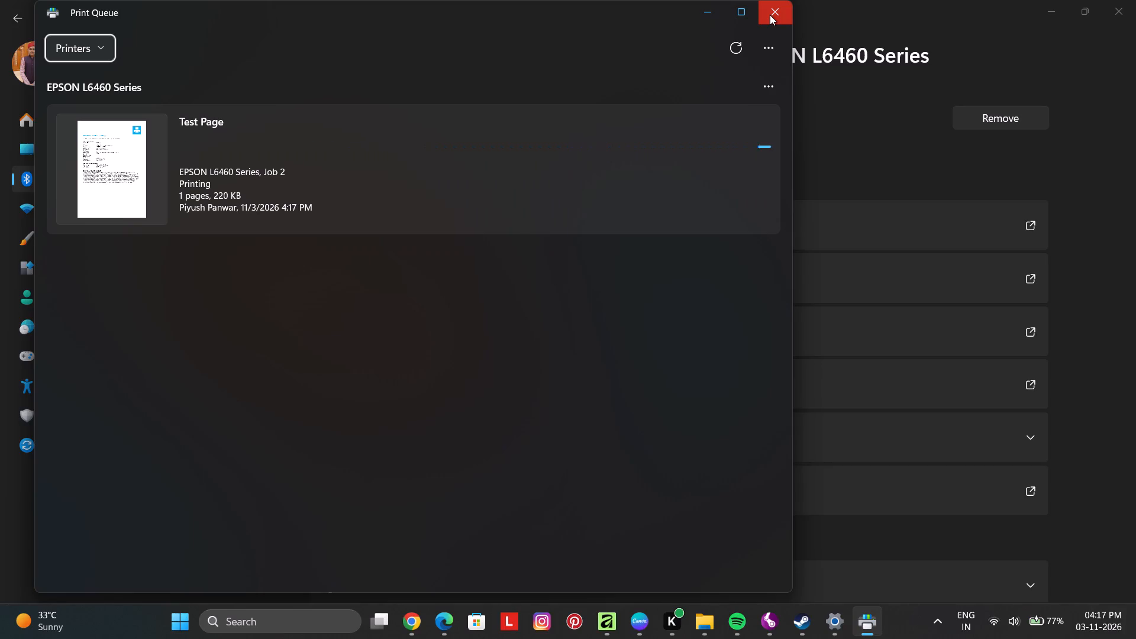
left_click(770, 15)
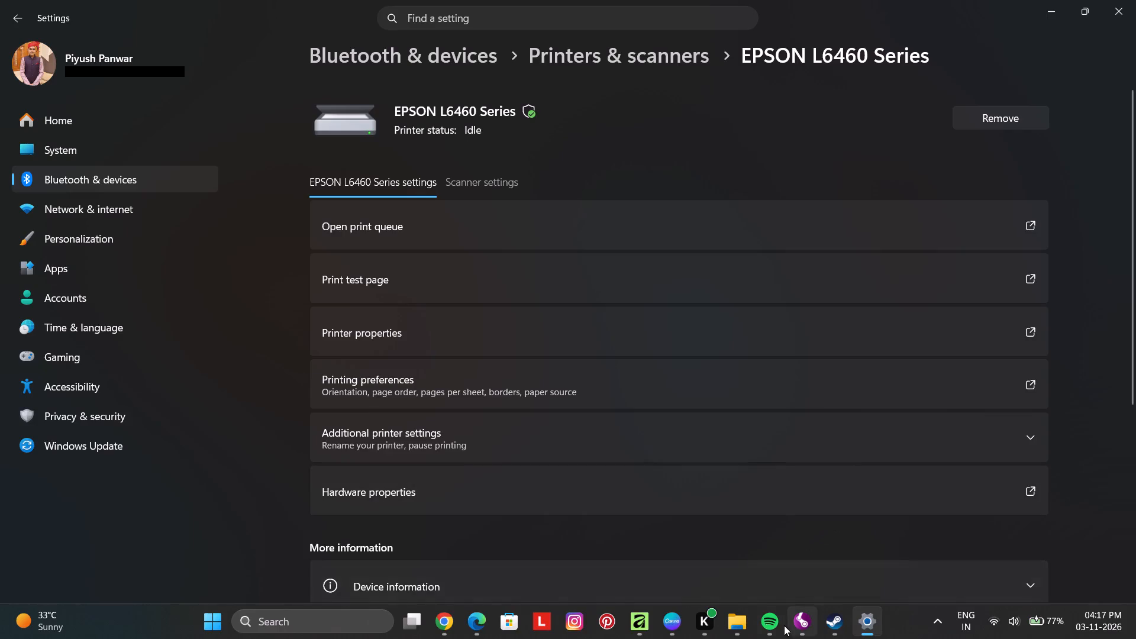
Switch to Chrome, back to the FLINT Chandigarh 12x18 collage design in Canva.
left_click(456, 631)
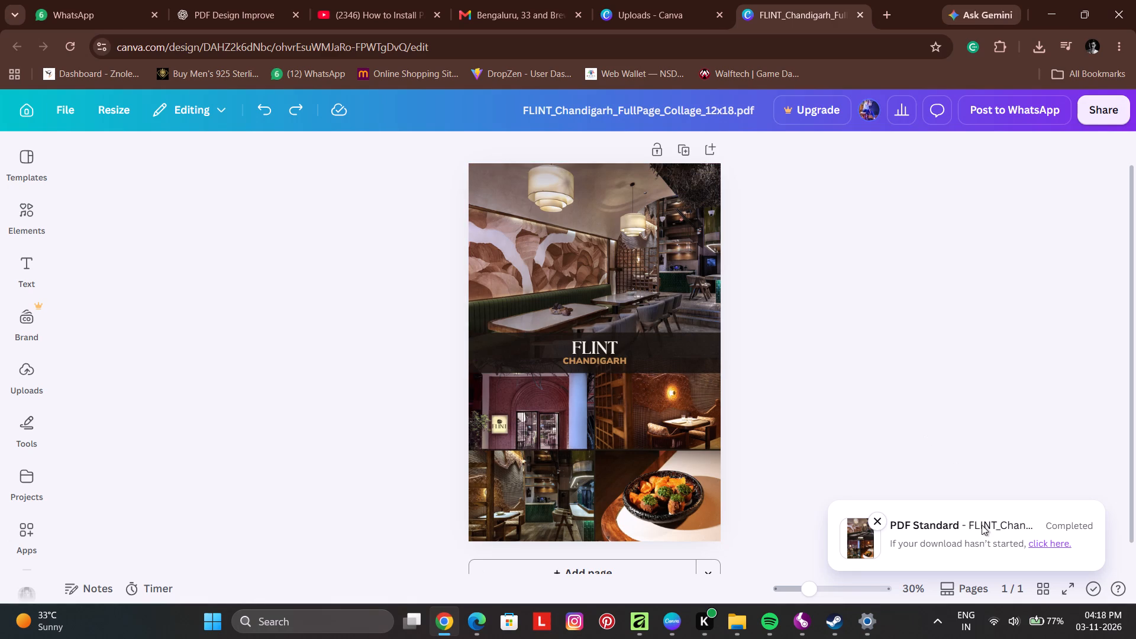
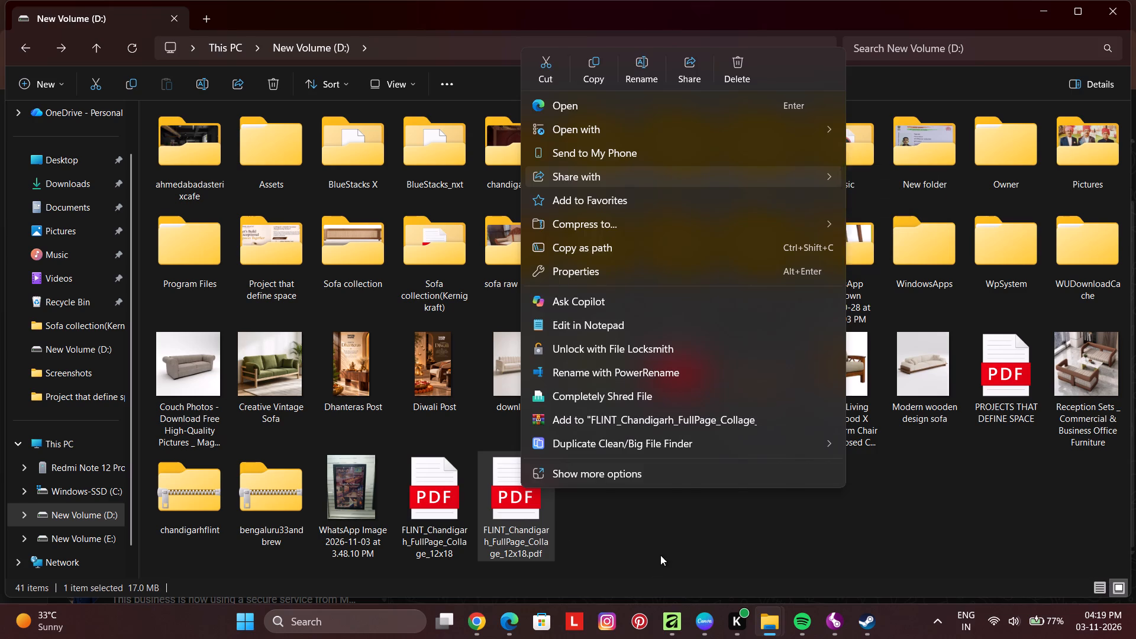
Open the FLINT_Chandigarh_FullPage_Collage_12x18 PDF in Edge, close the other collage tab, review the page, and close the PDF.
left_click(449, 545)
key("Return")
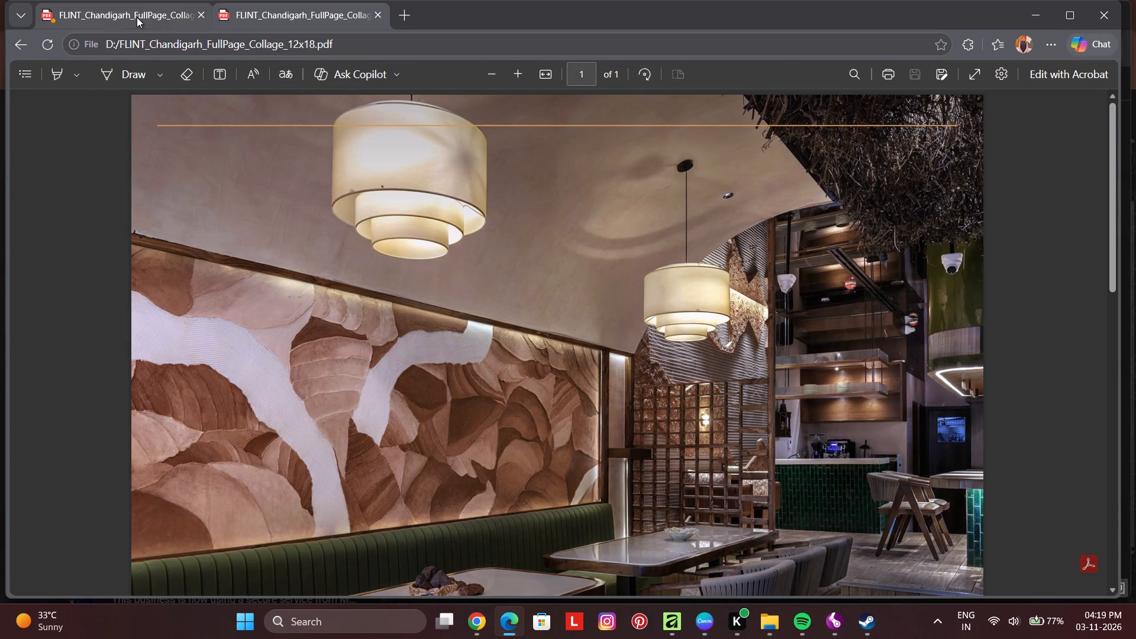
left_click(137, 17)
left_click(195, 17)
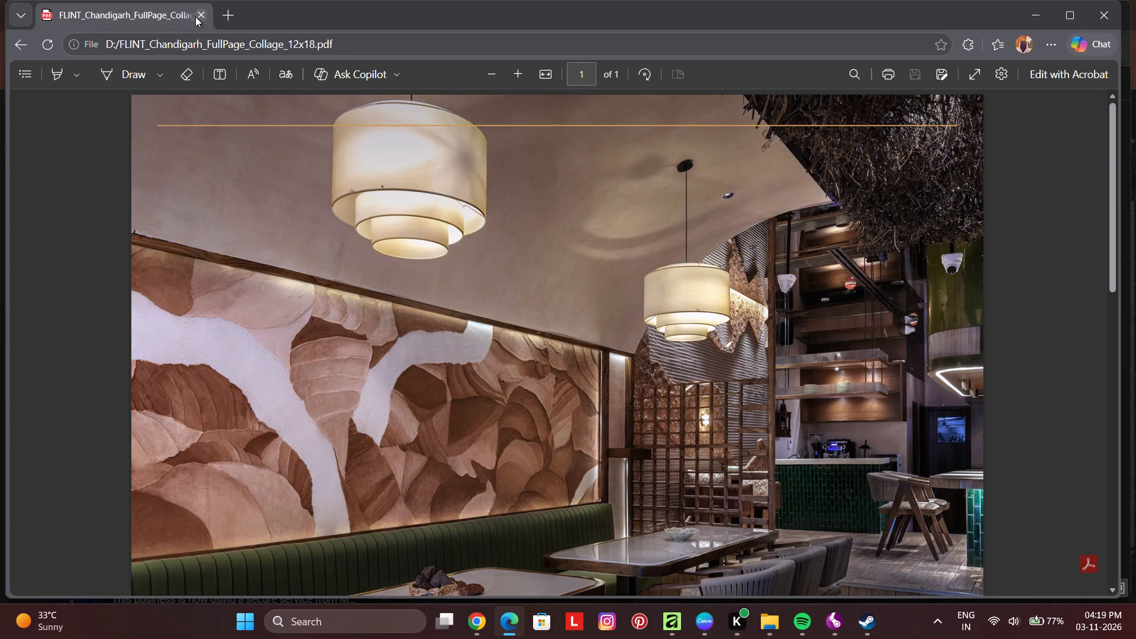
scroll(385, 359, "down", 7)
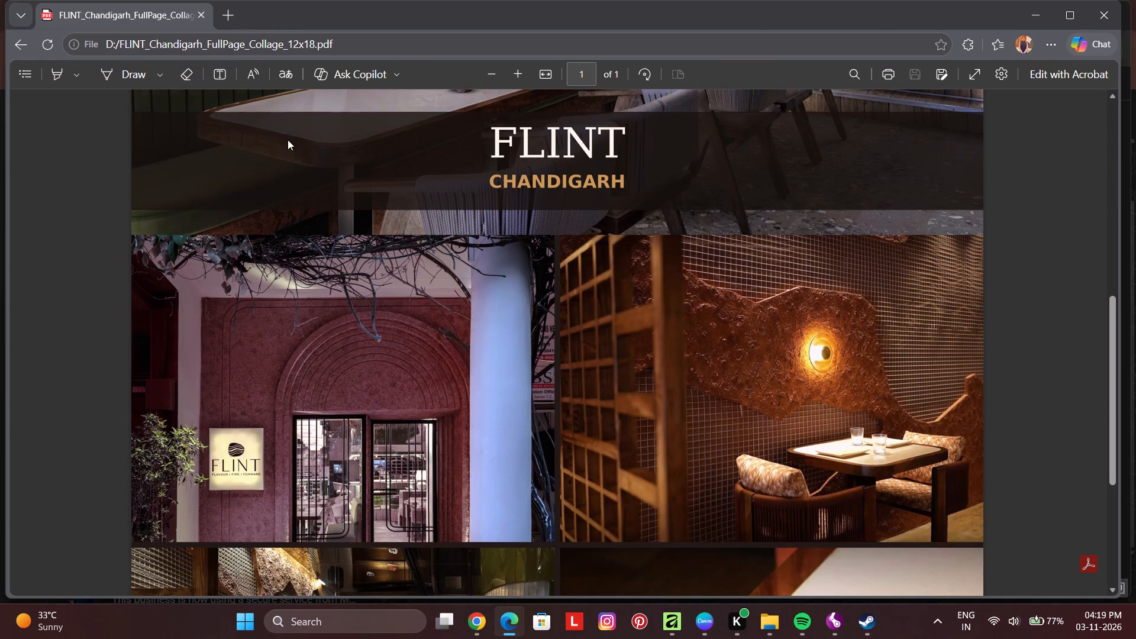
left_click(198, 15)
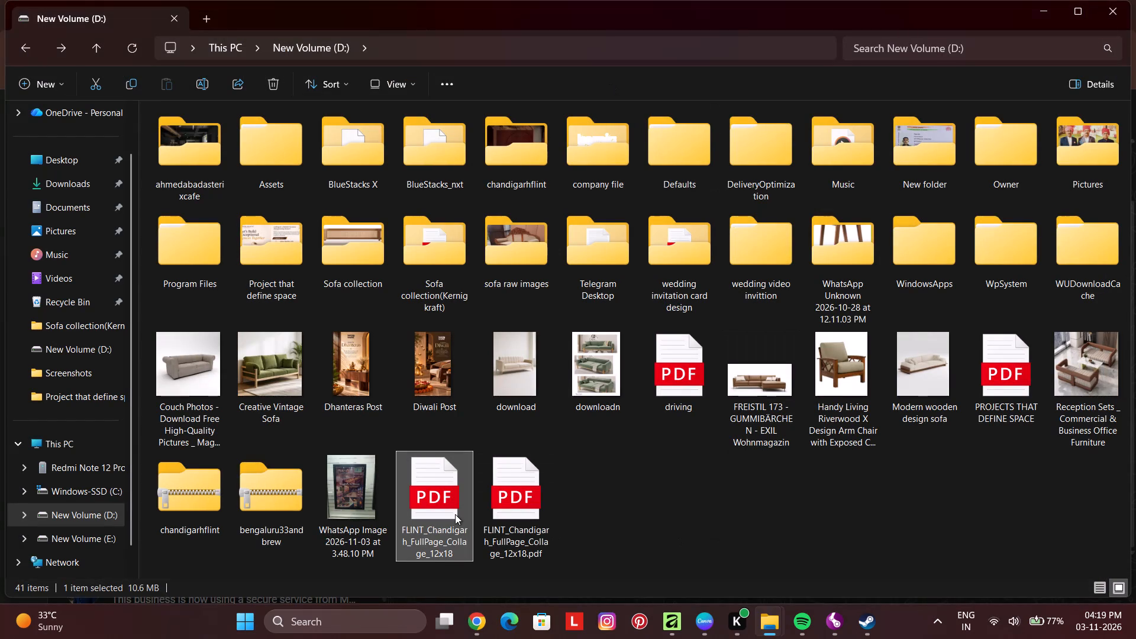
Delete the FLINT_Chandigarh_FullPage_Collage_12x18 file from New Volume (D:), keeping the copy whose name ends in .pdf.
left_click(455, 514)
key("Delete")
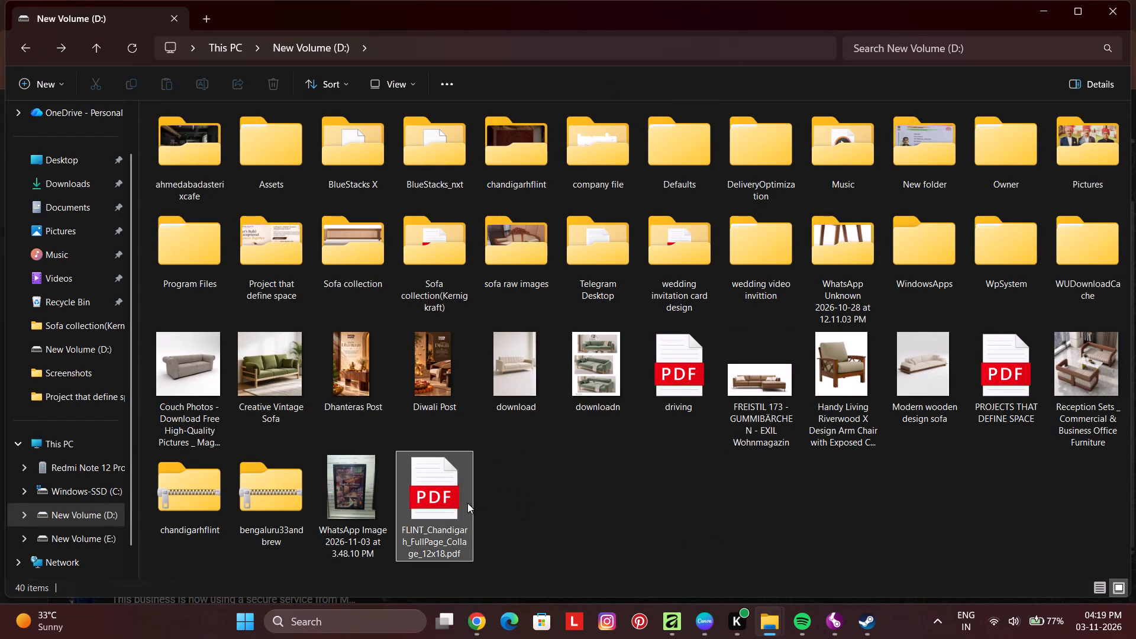
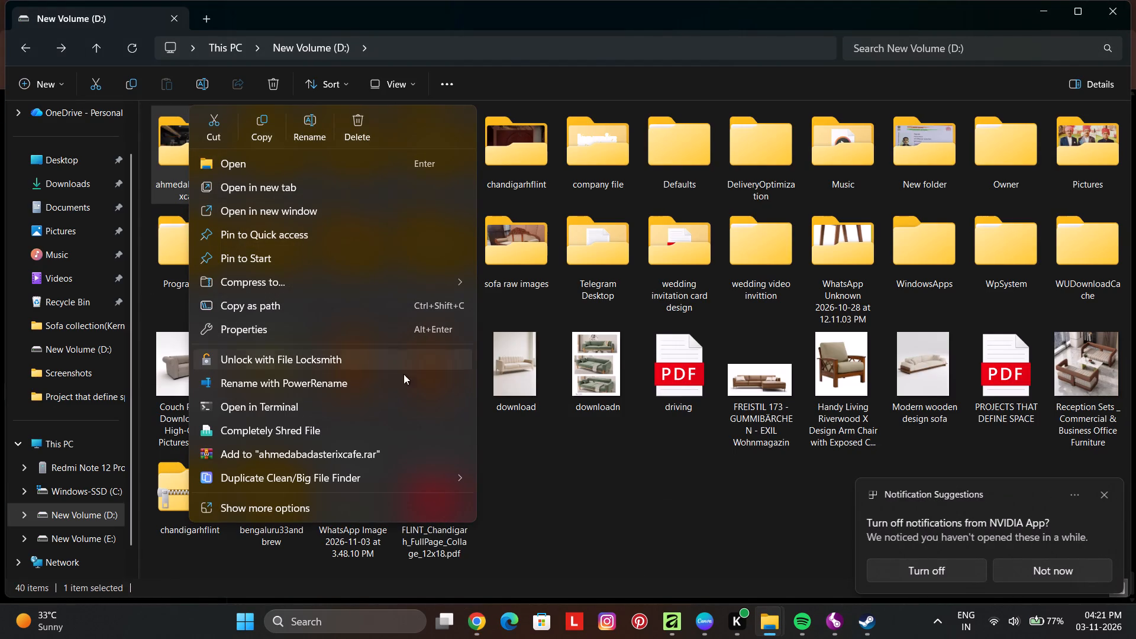
Compress the ahmedabadasterixcafe folder on New Volume (D:) into a ZIP archive, keeping the name ahmedabadasterixcafe.
left_click(1016, 565)
right_click(169, 170)
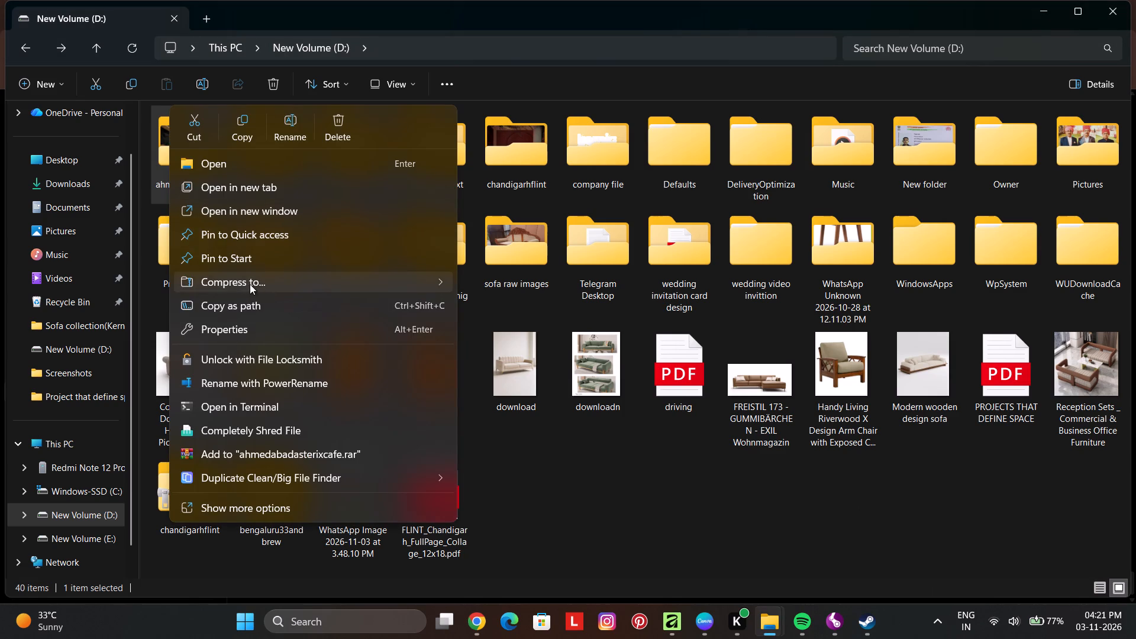
left_click(498, 288)
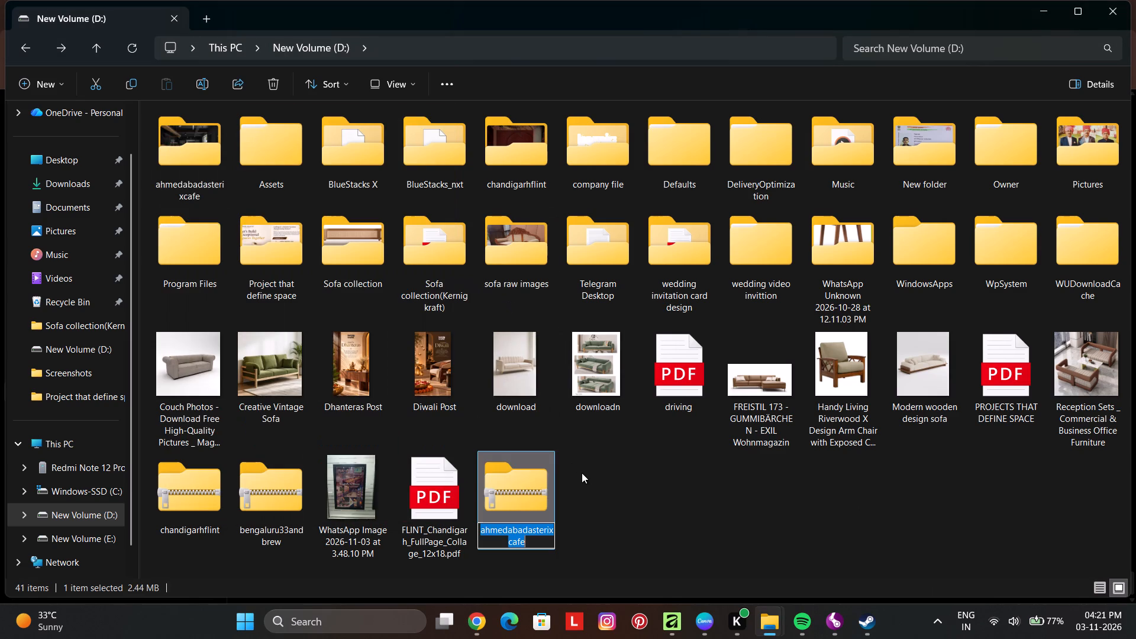
left_click(627, 517)
Delete the uncompressed ahmedabadasterixcafe and chandigarhflint folders from New Volume (D:), keeping their ZIP archives.
left_click(179, 150)
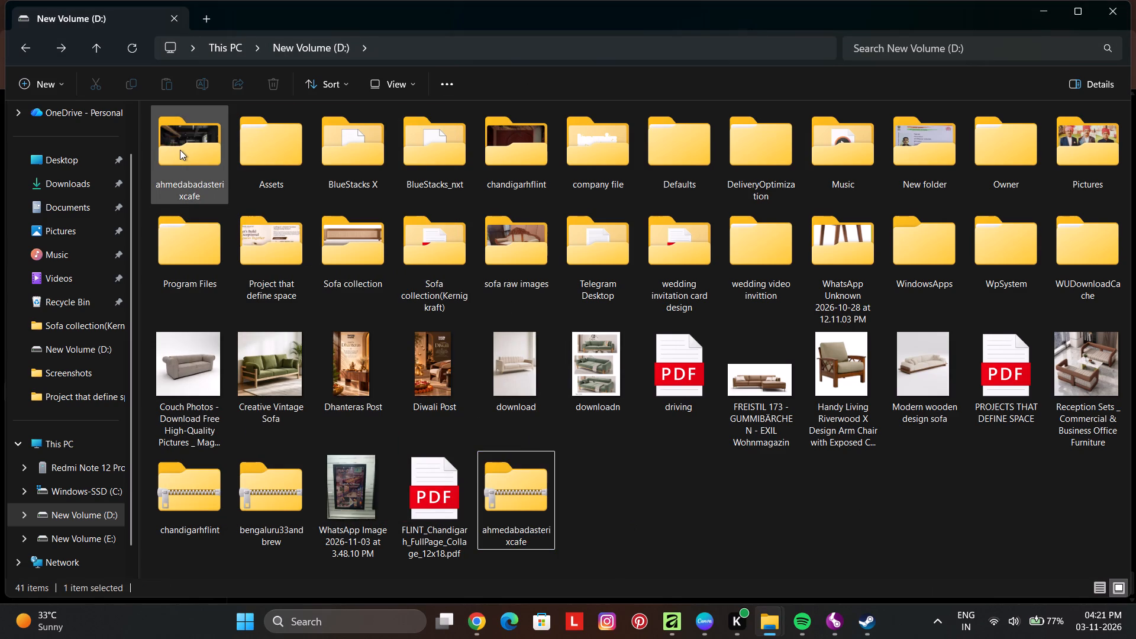
key("Delete")
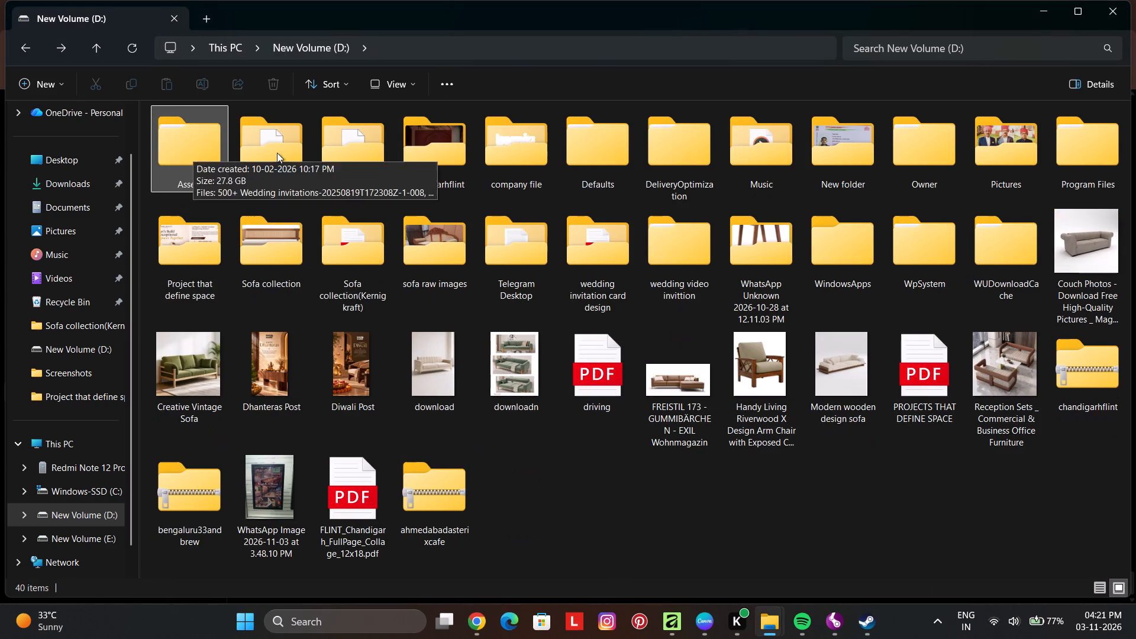
left_click(456, 159)
key("Delete")
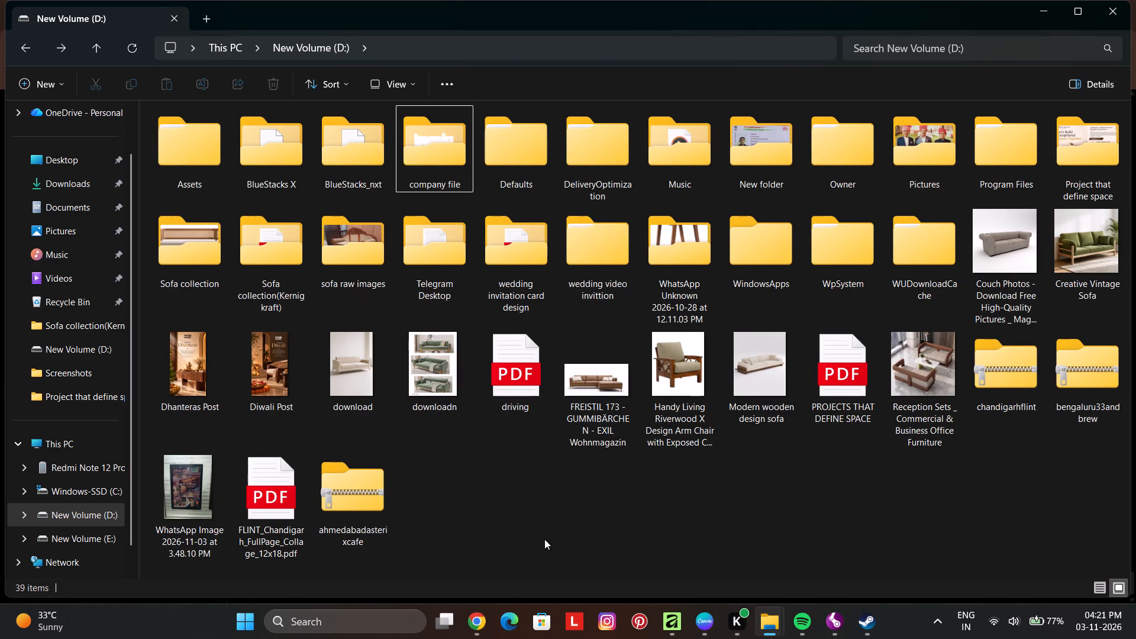
left_click(487, 632)
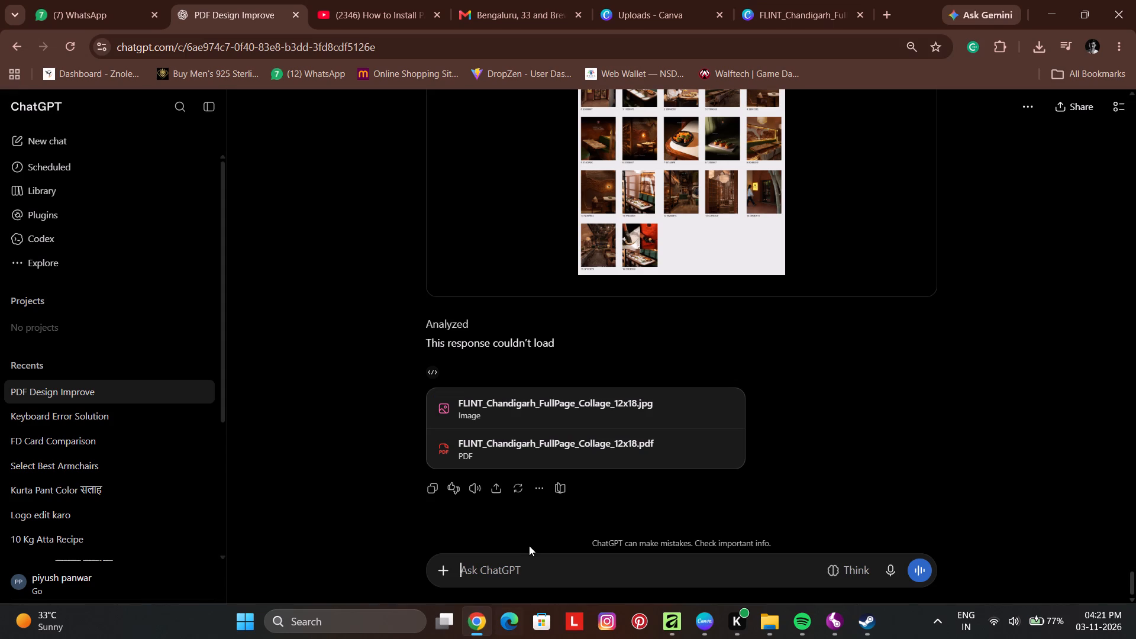
left_click(451, 573)
left_click(513, 321)
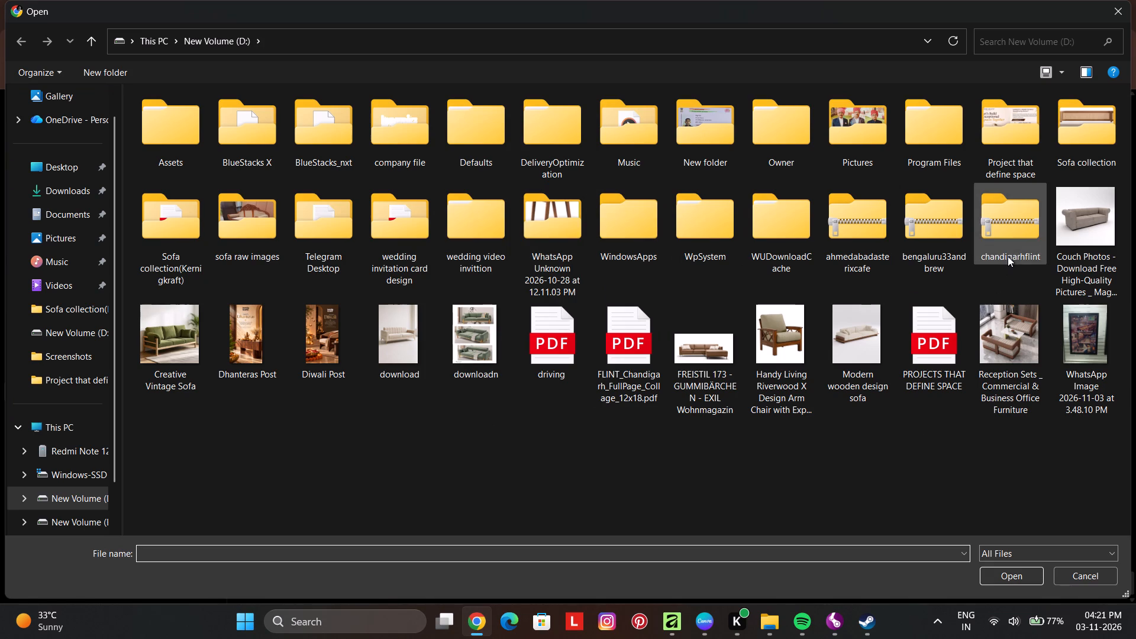